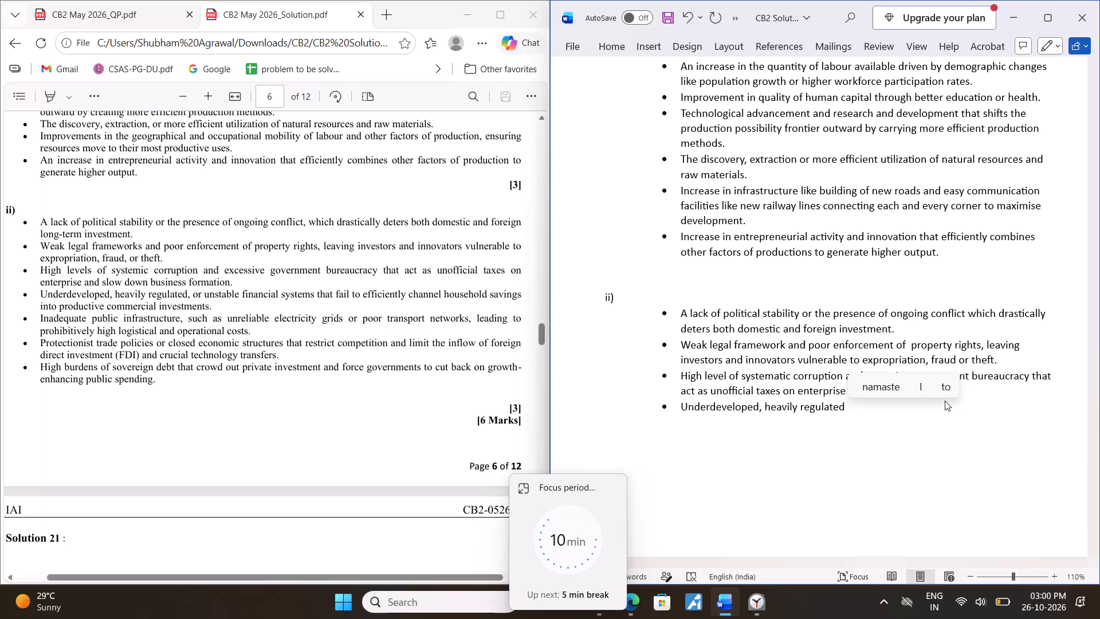
Continue the fourth bullet under ii), after "Underdeveloped, heavily regulated", with "or unstable financial systems".
text(opr)
key(space)
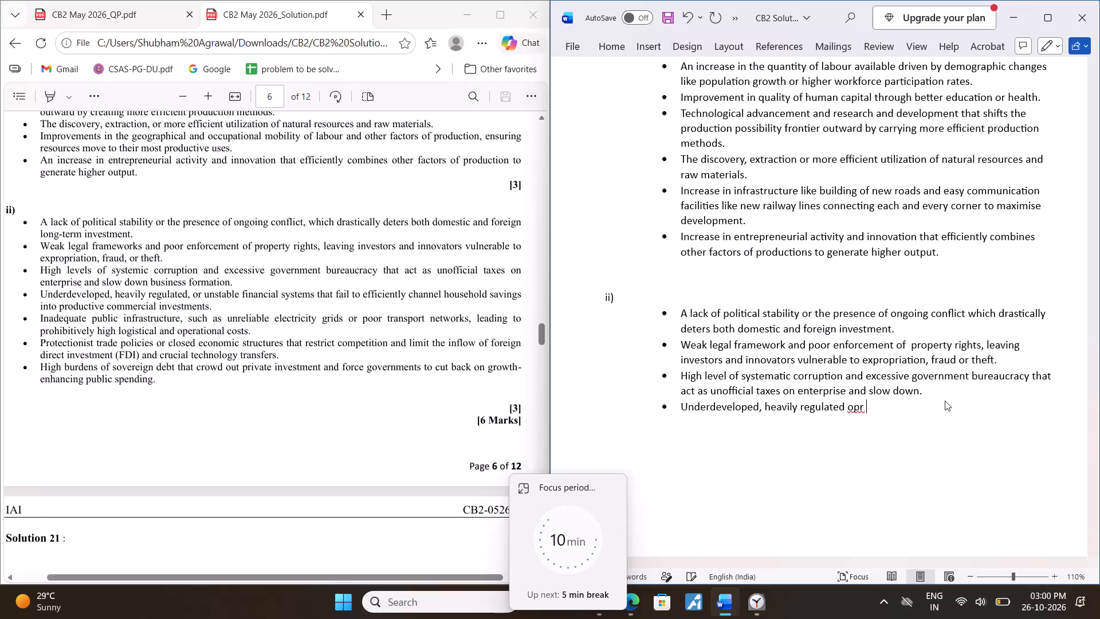
key(BackSpace)
key(BackSpace)
key(BackSpace)
text(r unstable)
key(space)
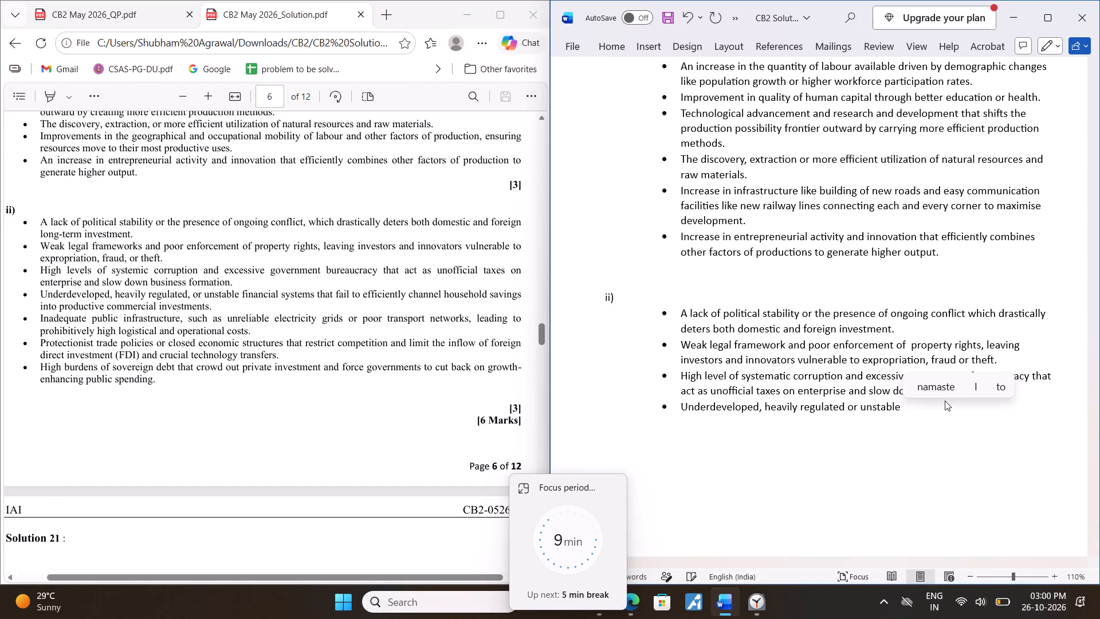
text(fian)
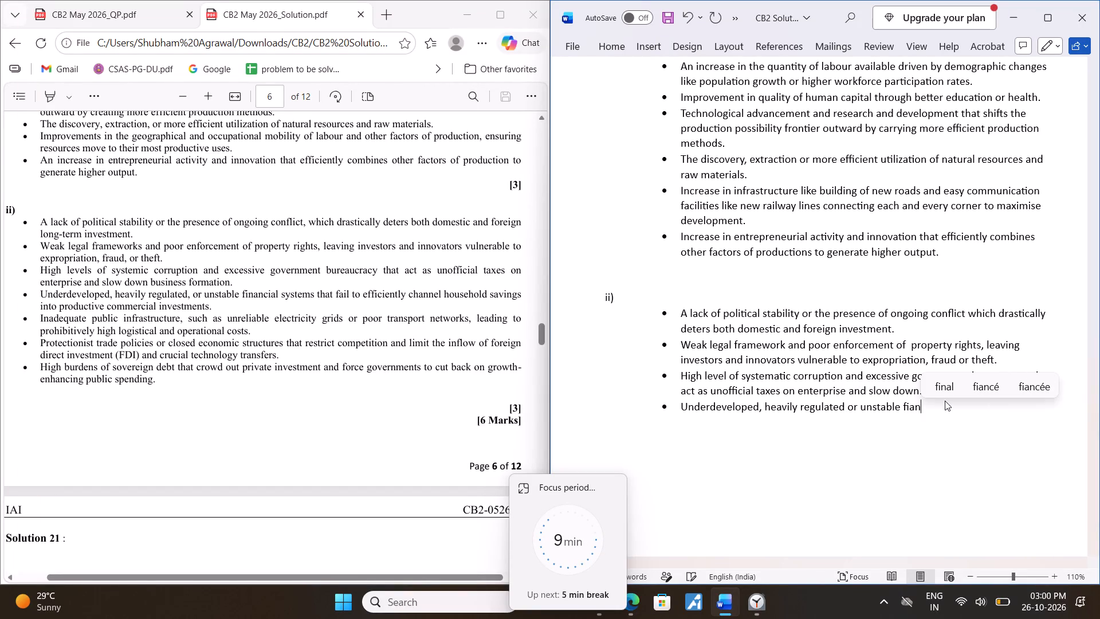
text(==)
key(BackSpace)
key(BackSpace)
key(BackSpace)
key(BackSpace)
text(nancial s)
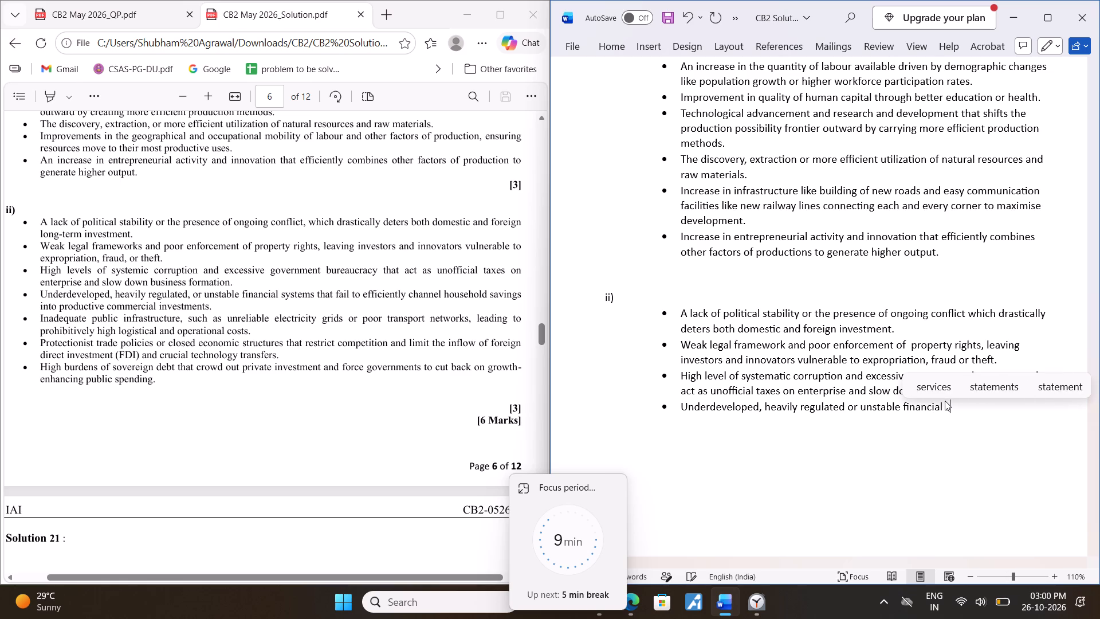
text(ystems)
key(space)
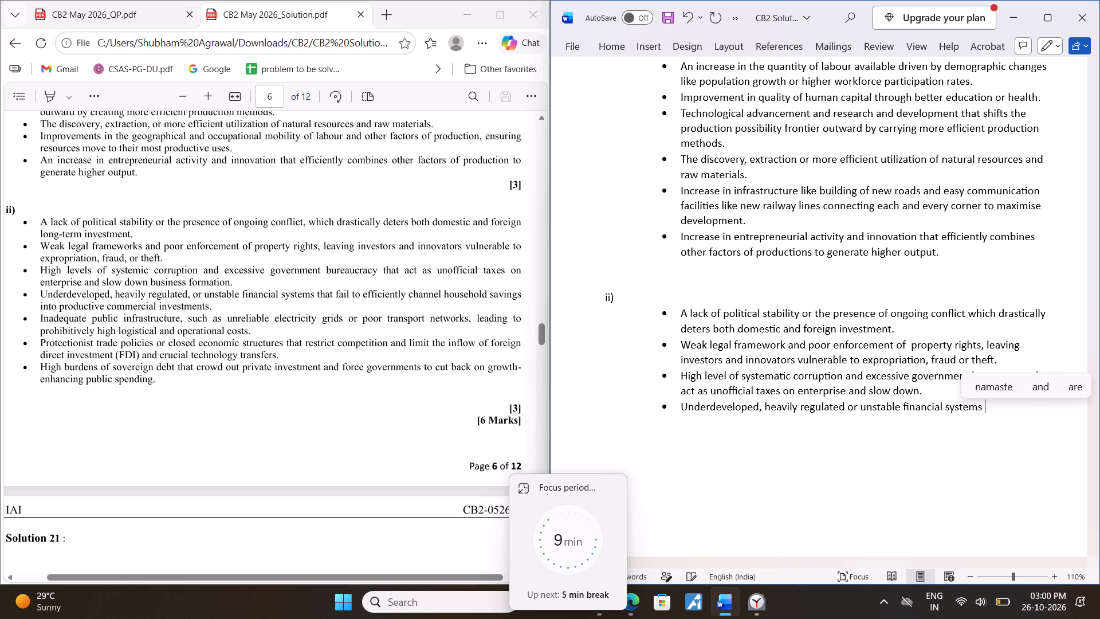
Extend the financial systems bullet with "that fail to efficiently channel".
text(tha t)
key(BackSpace)
key(BackSpace)
text(t fail)
key(space)
text(to efficiently)
key(space)
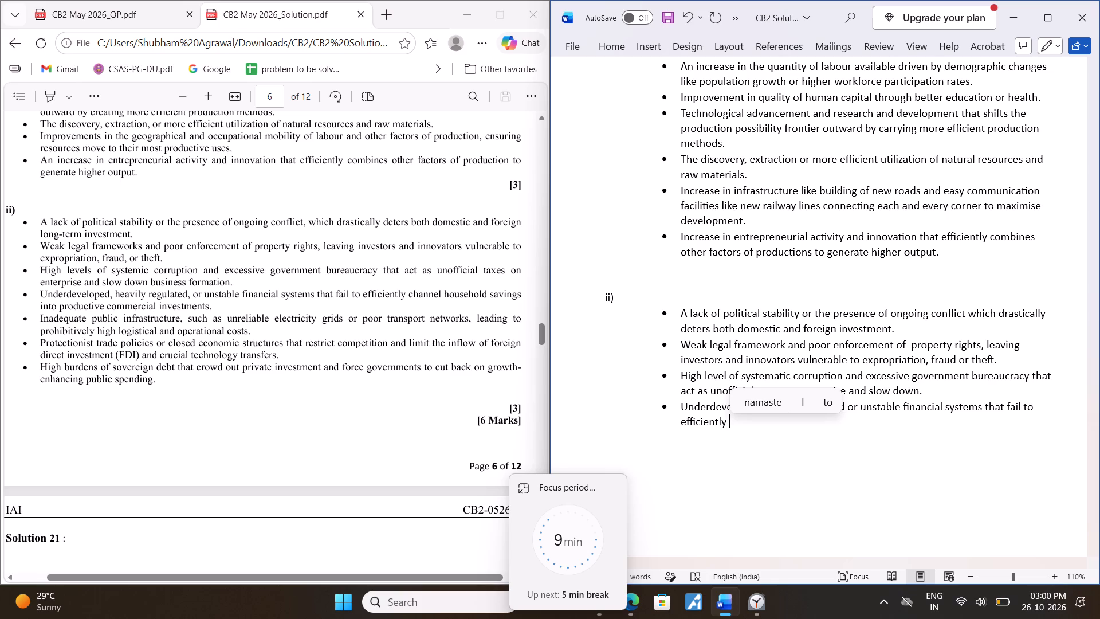
text(channel)
key(space)
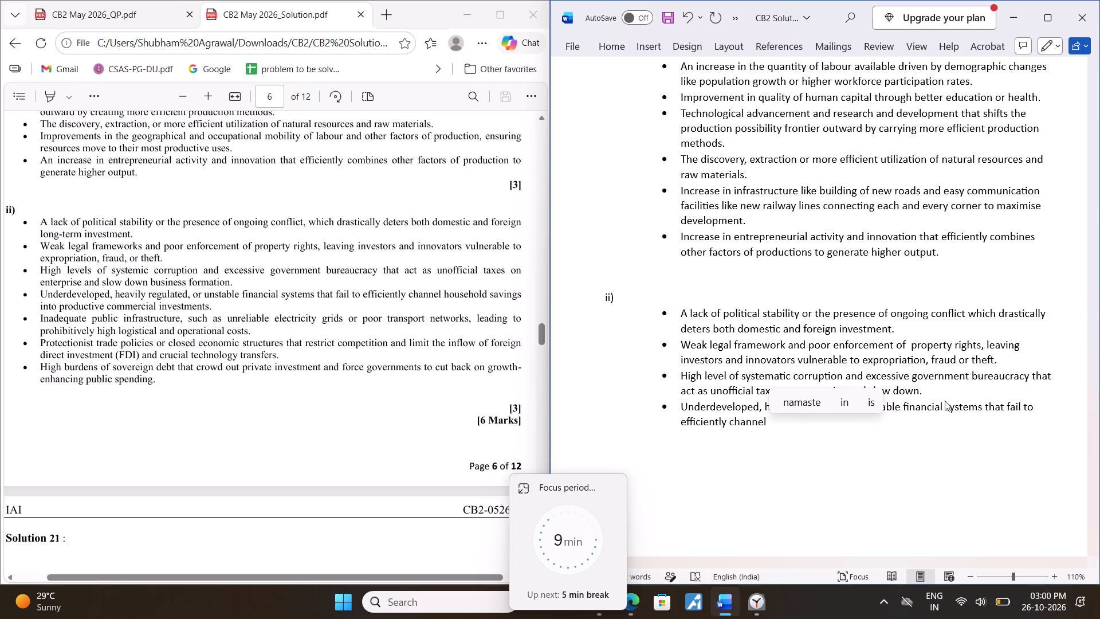
Finish the financial systems bullet with "household savings into productive commercial investments." and start a new bullet below it.
text(household)
key(space)
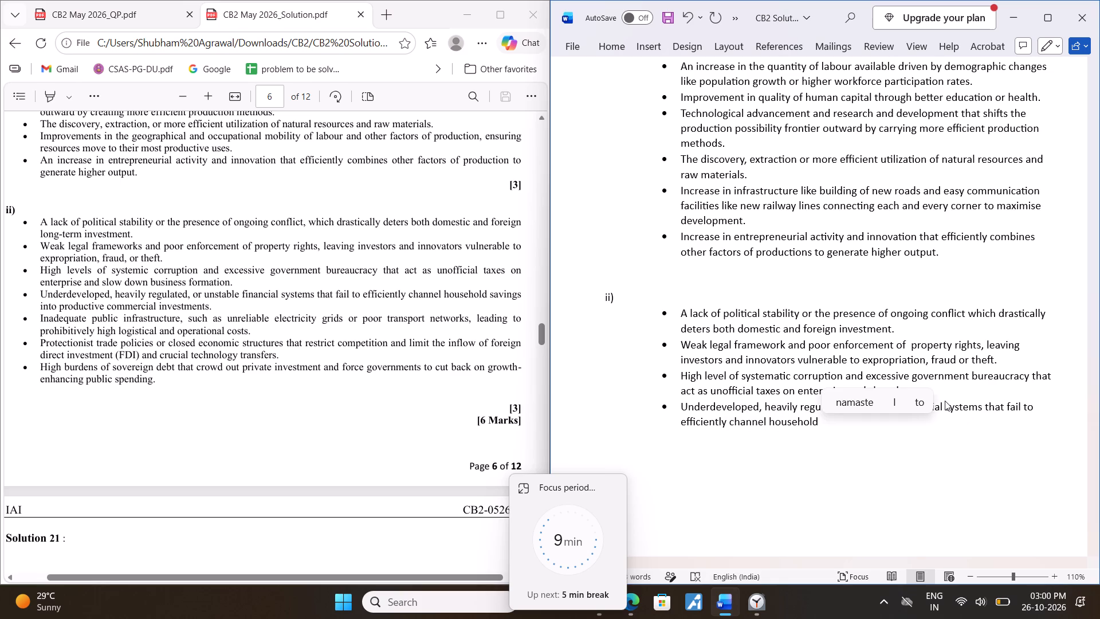
text(savo)
key(BackSpace)
text(ingd)
key(BackSpace)
text(s)
key(space)
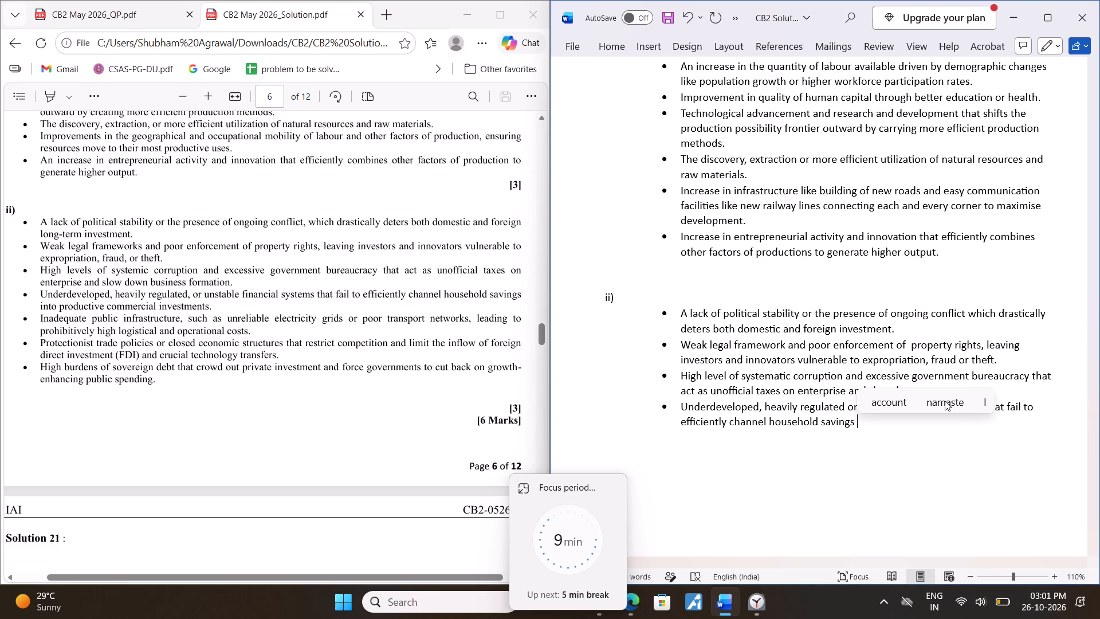
text(into)
key(space)
text(productive)
key(space)
text(commercial inc)
key(BackSpace)
text(vestments.)
key(Return)
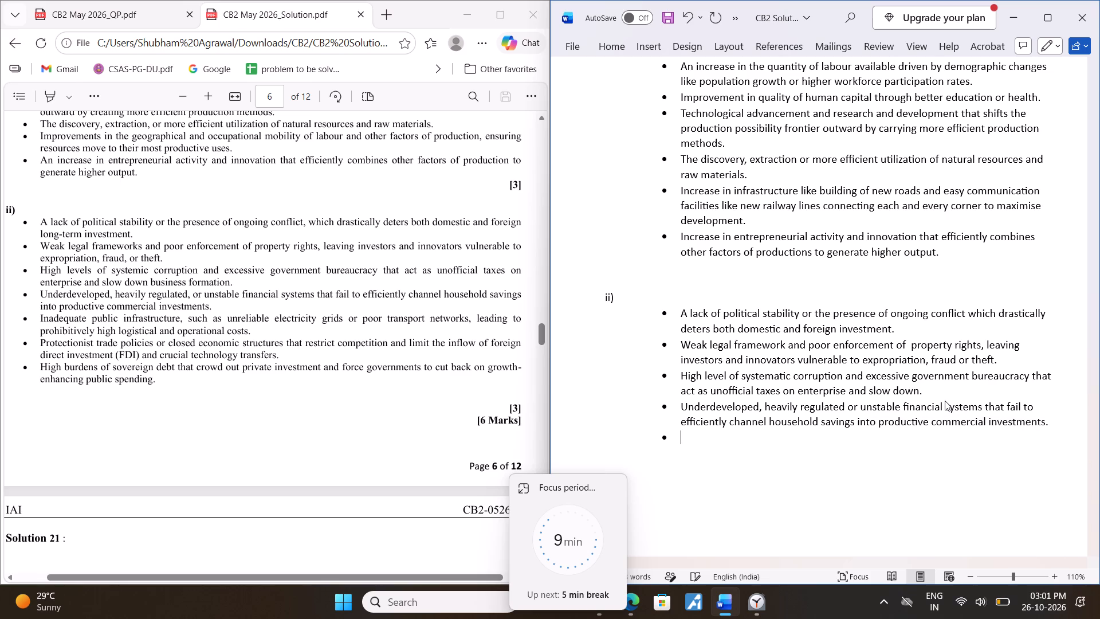
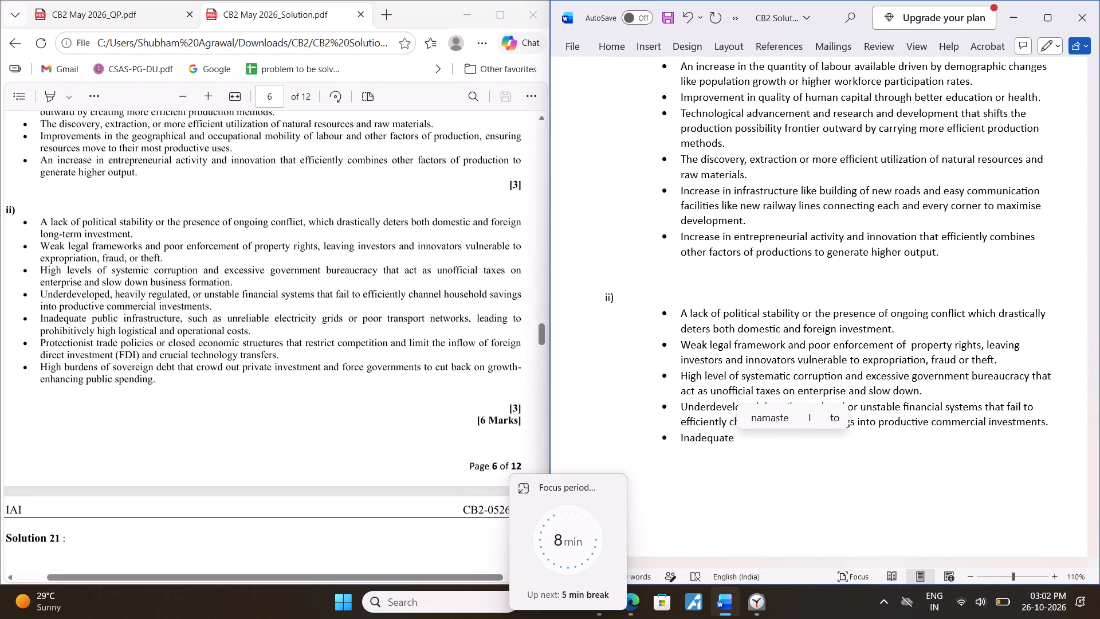
Continue the fifth bullet under ii), after "Inadequate", with "public infrastructure".
text(publuic)
key(space)
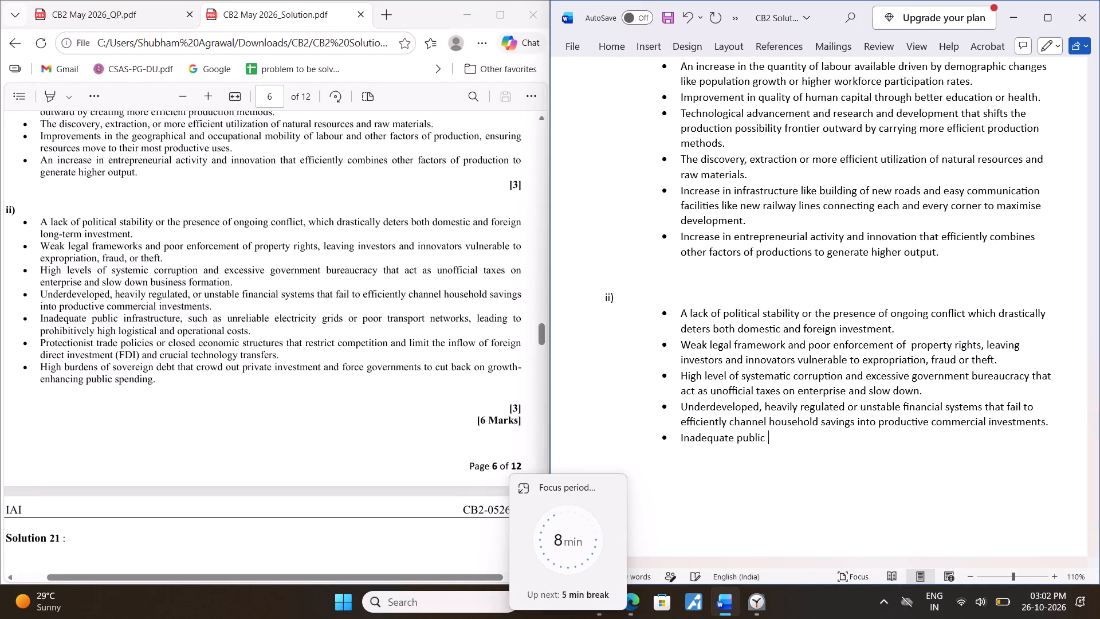
key(u)
key(BackSpace)
text(infrastructutre)
key(space)
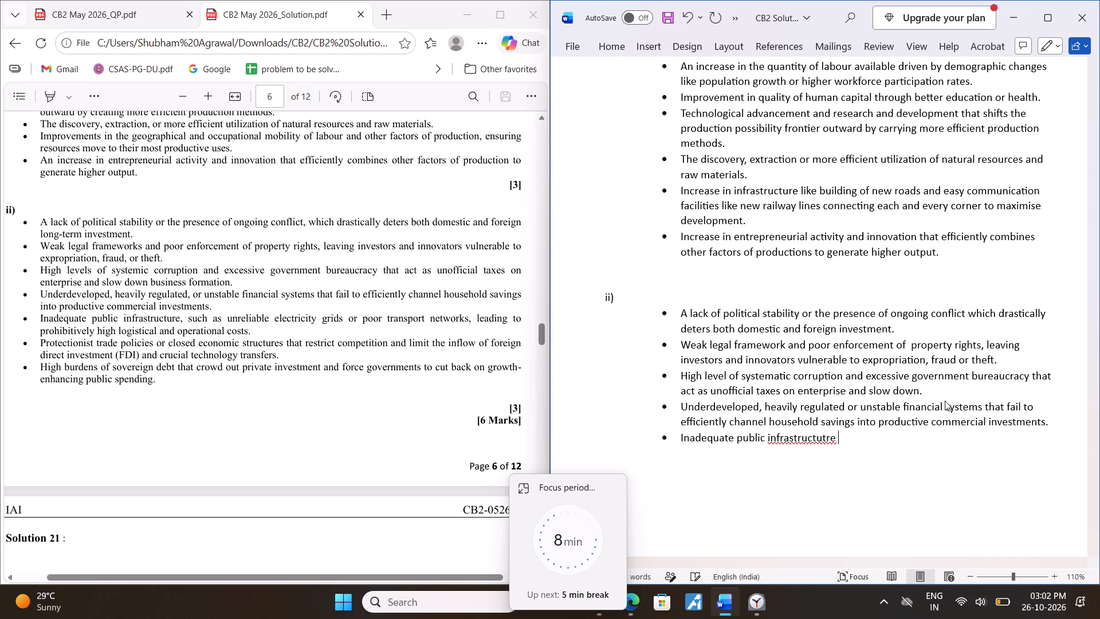
key(BackSpace)
key(BackSpace)
key(BackSpace)
text(re)
key(BackSpace)
key(BackSpace)
key(BackSpace)
text(re)
key(space)
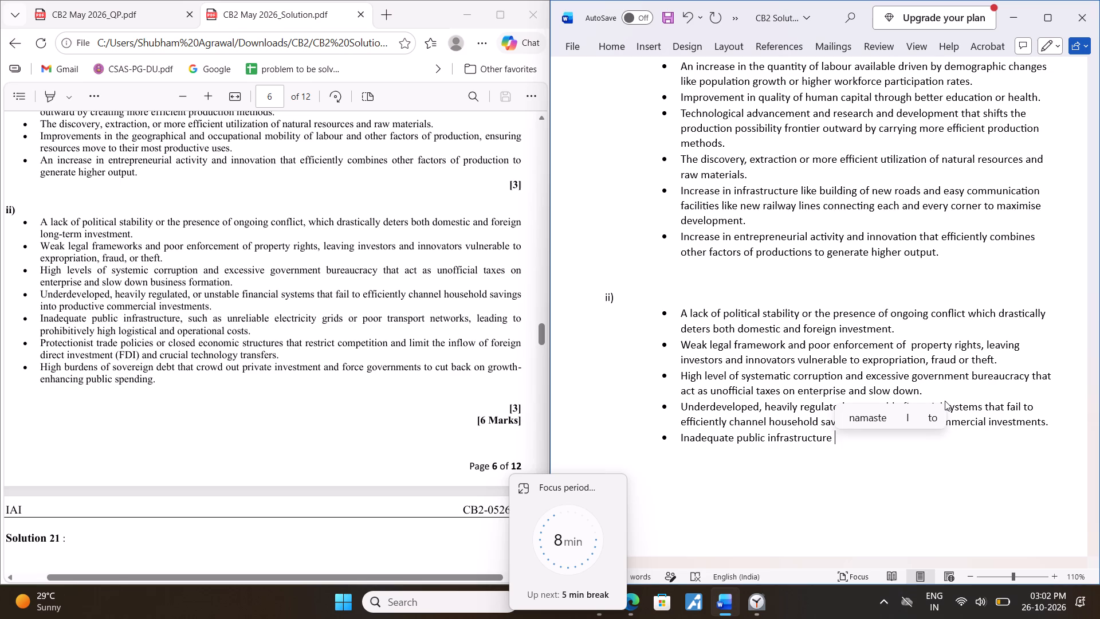
Extend the infrastructure bullet with ", such as unreliable electricity grids".
key(BackSpace)
text(, such as)
key(space)
text(unreliable)
key(space)
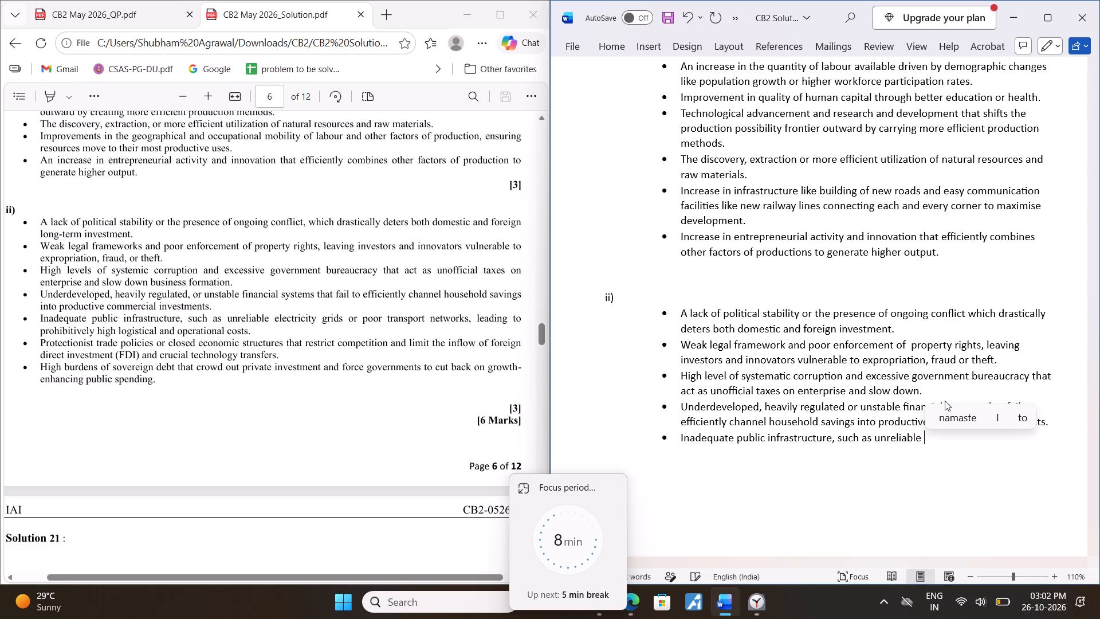
key(e)
text(lectricity)
key(space)
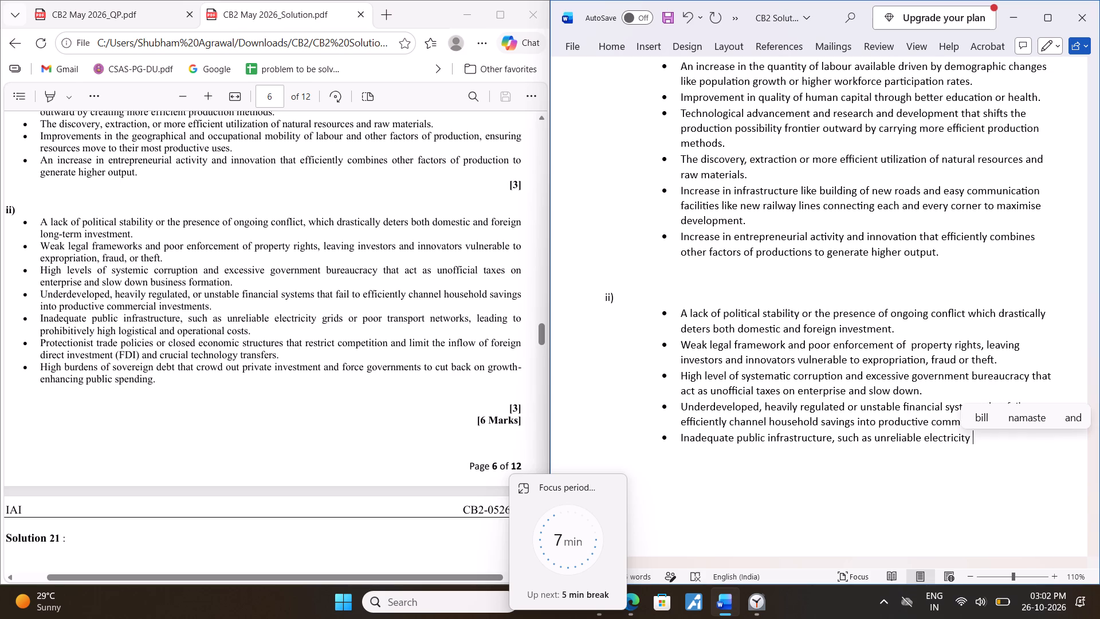
text(grids)
key(space)
Continue the infrastructure bullet with "or poor transport networks".
text(or poot)
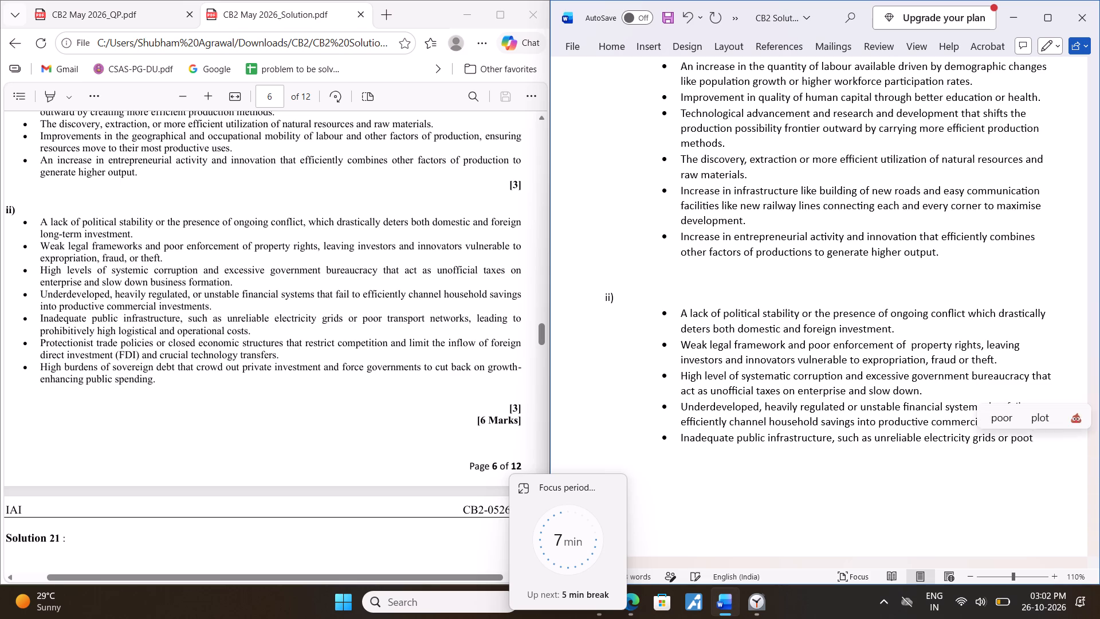
key(BackSpace)
text(r th)
key(BackSpace)
text(ranspot)
key(BackSpace)
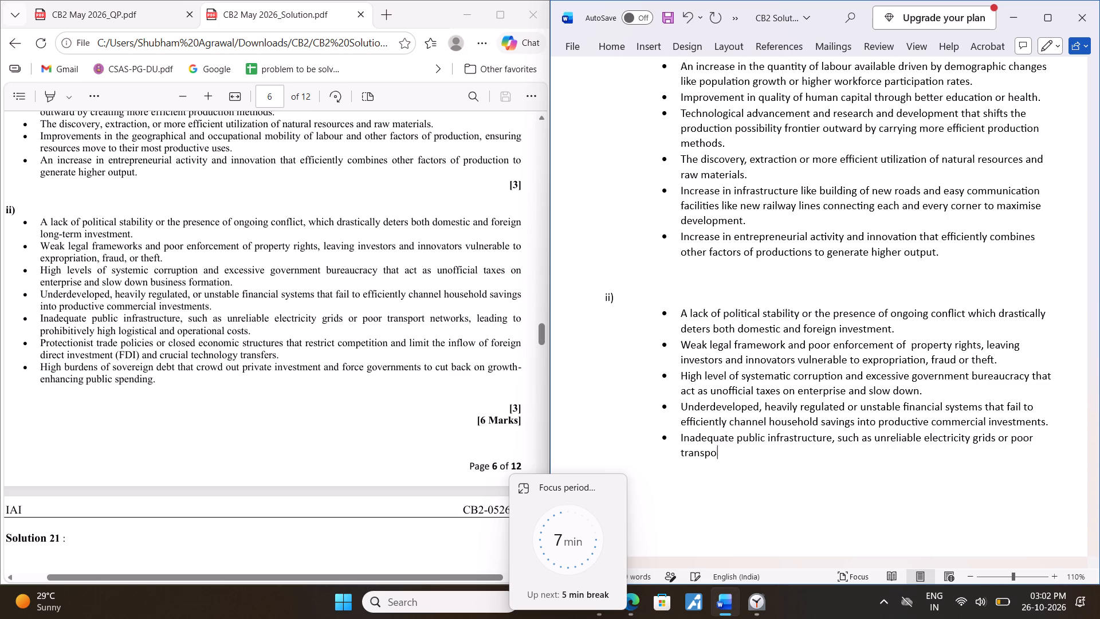
text(rt)
key(space)
text(netwe)
key(BackSpace)
text(rks)
key(space)
key(BackSpace)
key(BackSpace)
key(BackSpace)
key(BackSpace)
text(orks)
key(space)
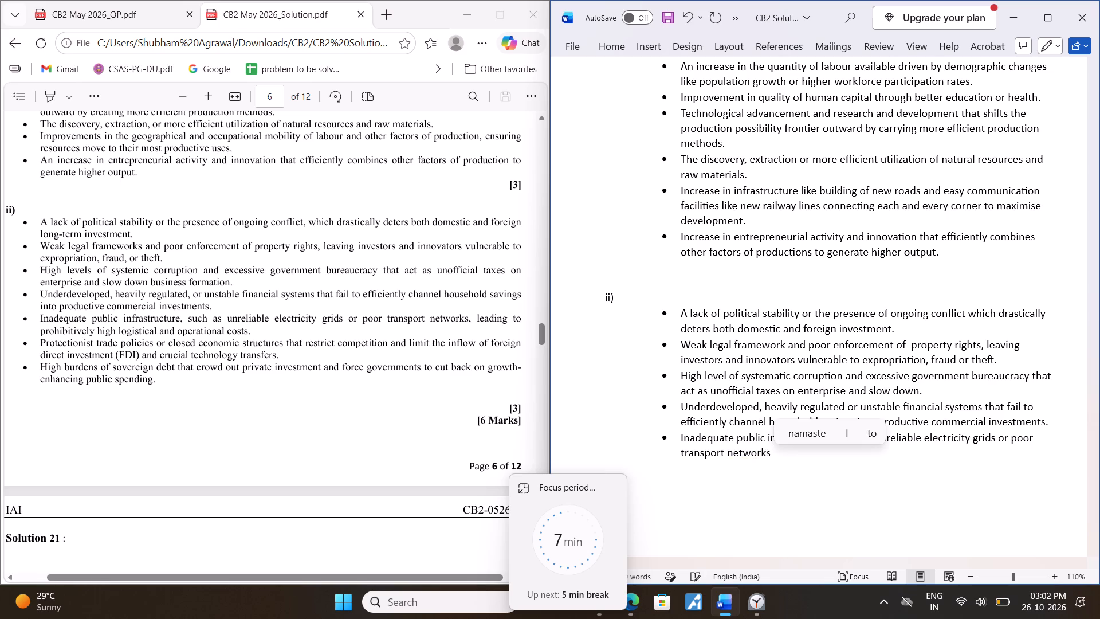
Add "leading to high" after "transport networks" in the infrastructure bullet.
text(leading rto)
key(space)
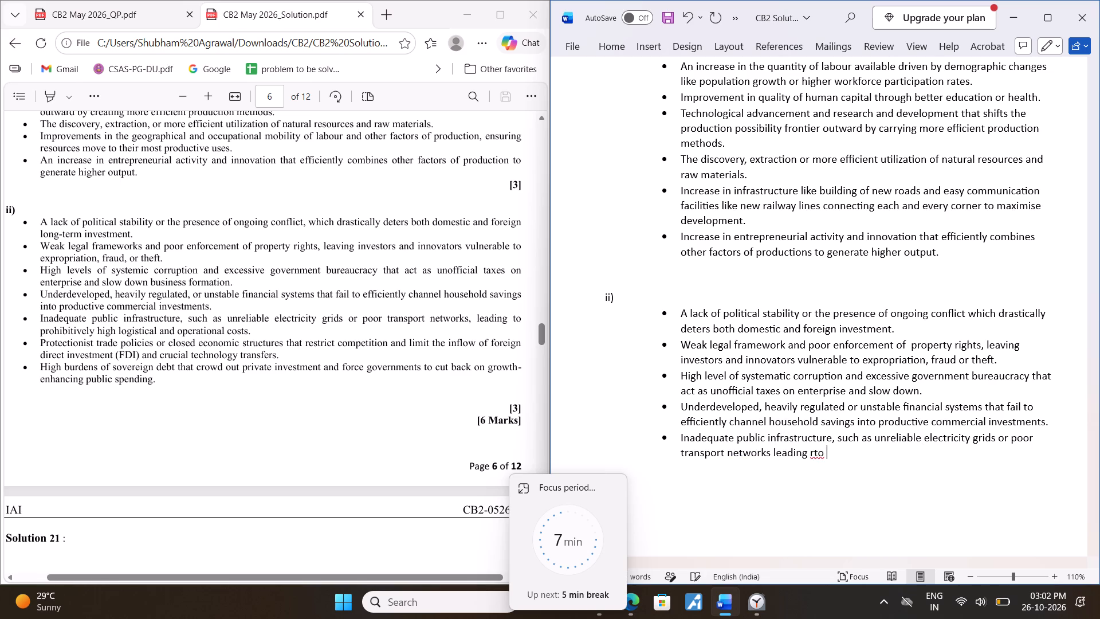
key(BackSpace)
key(BackSpace)
key(BackSpace)
key(t)
key(BackSpace)
key(BackSpace)
text(to)
key(space)
text(hig)
text(jh)
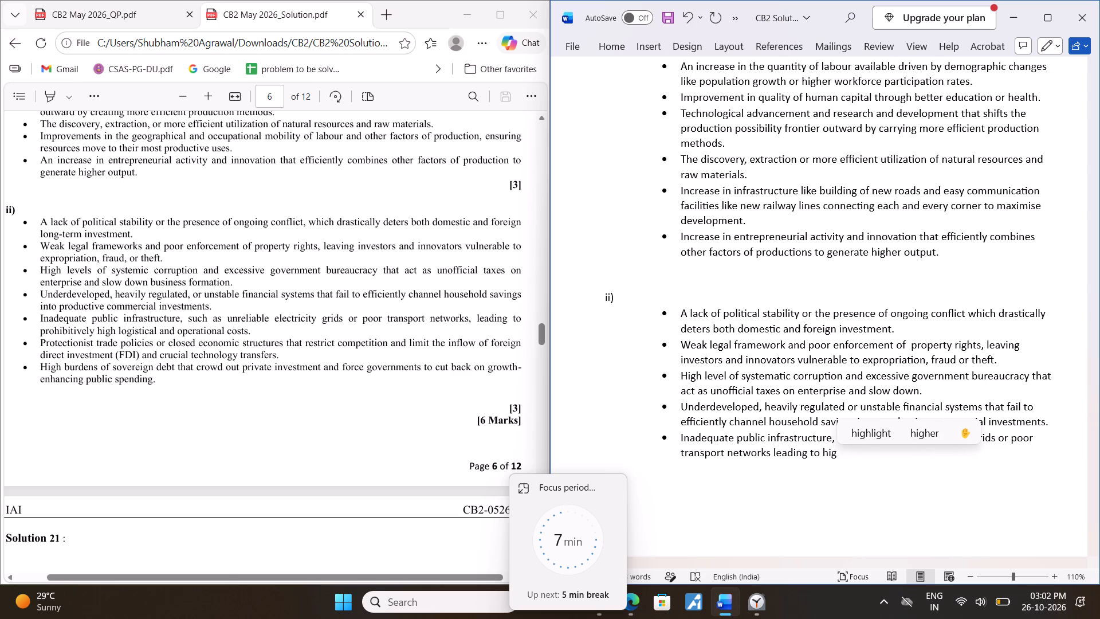
key(space)
key(BackSpace)
key(BackSpace)
key(BackSpace)
text(h)
key(space)
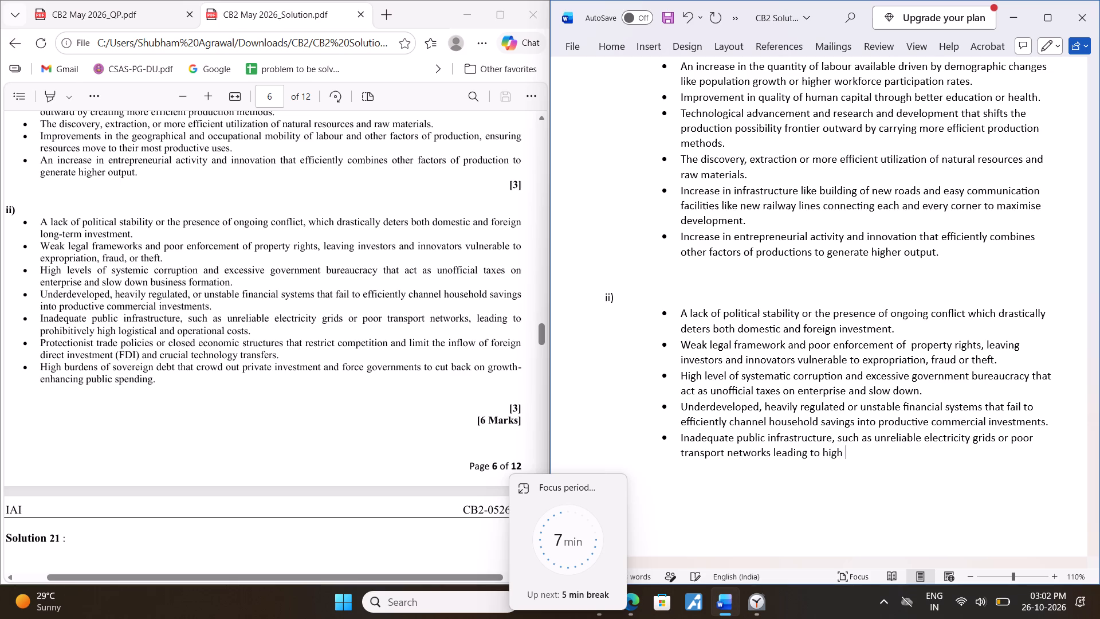
Add the word "operational" after "leading to high" in the infrastructure bullet.
text(opw)
key(BackSpace)
text(er)
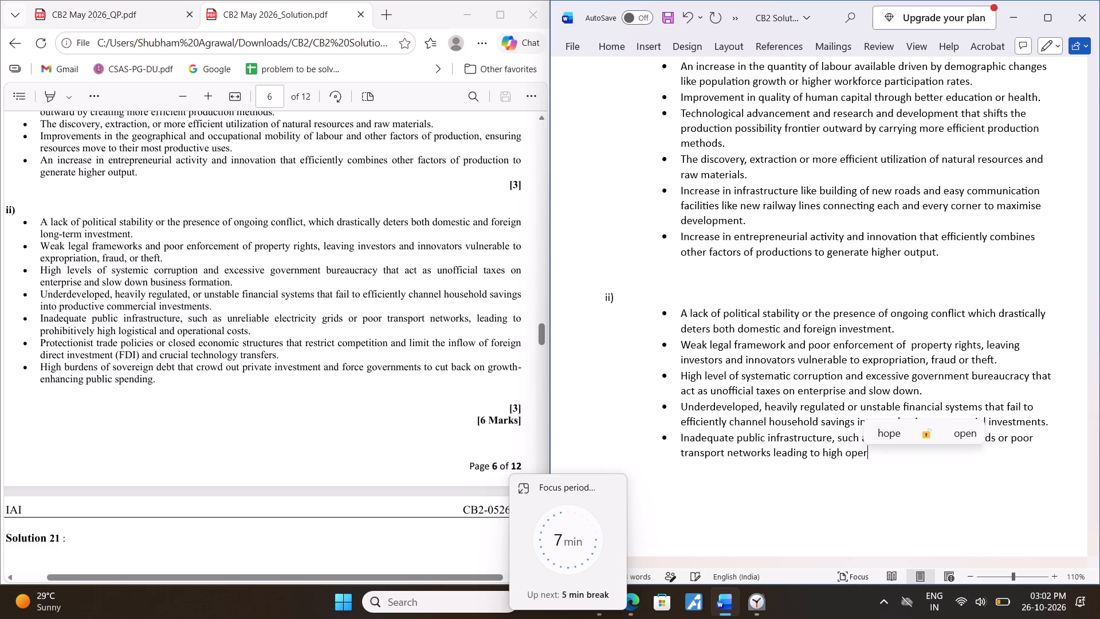
text(ations)
key(space)
key(BackSpace)
key(BackSpace)
text(a;)
key(space)
key(BackSpace)
key(BackSpace)
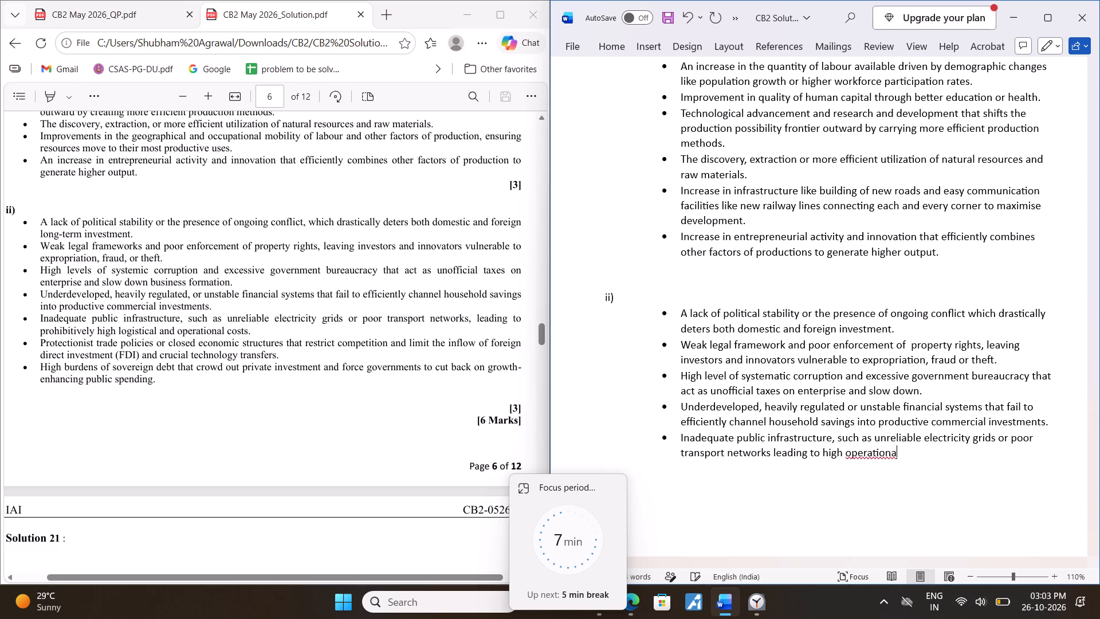
text(ll)
key(BackSpace)
key(space)
Finish the infrastructure bullet with "and logistical costs.".
text(cost)
key(space)
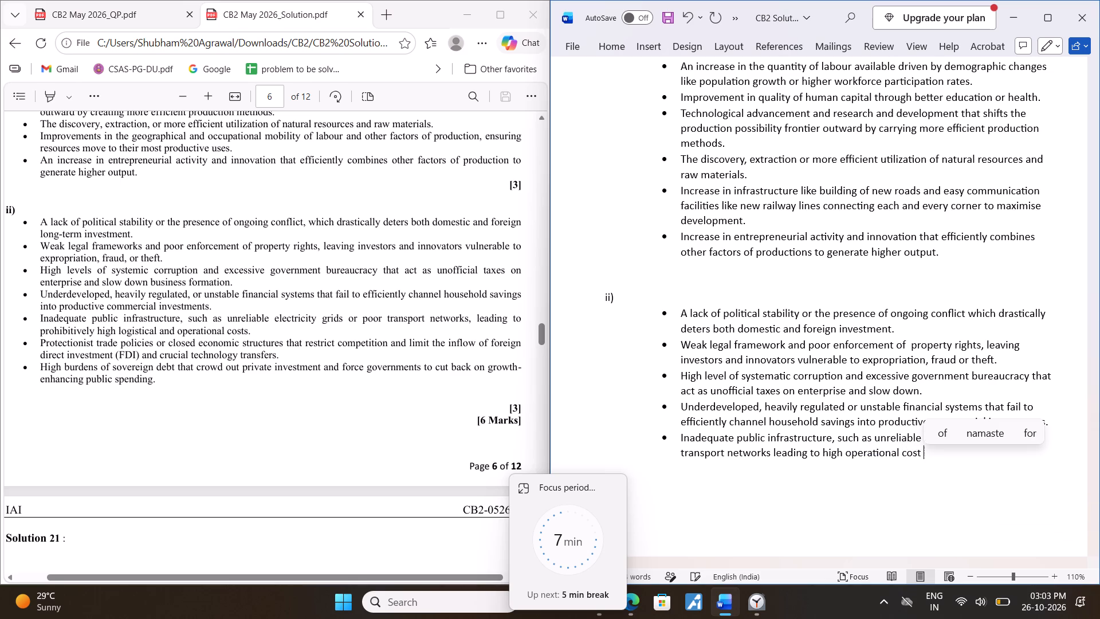
key(BackSpace)
key(BackSpace)
key(BackSpace)
key(BackSpace)
key(BackSpace)
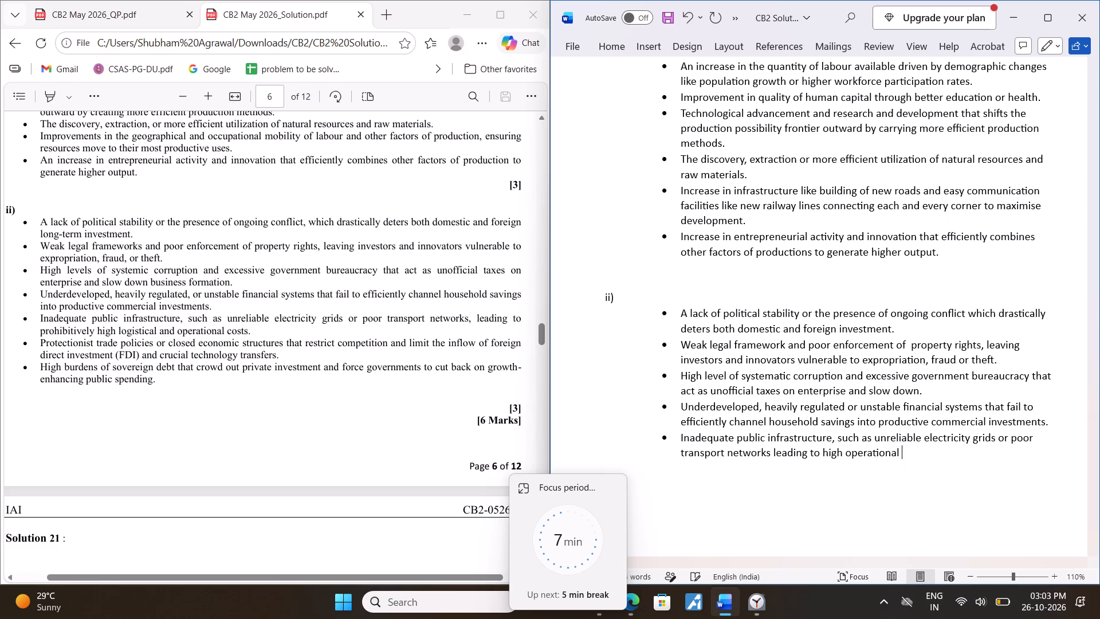
text(and)
key(space)
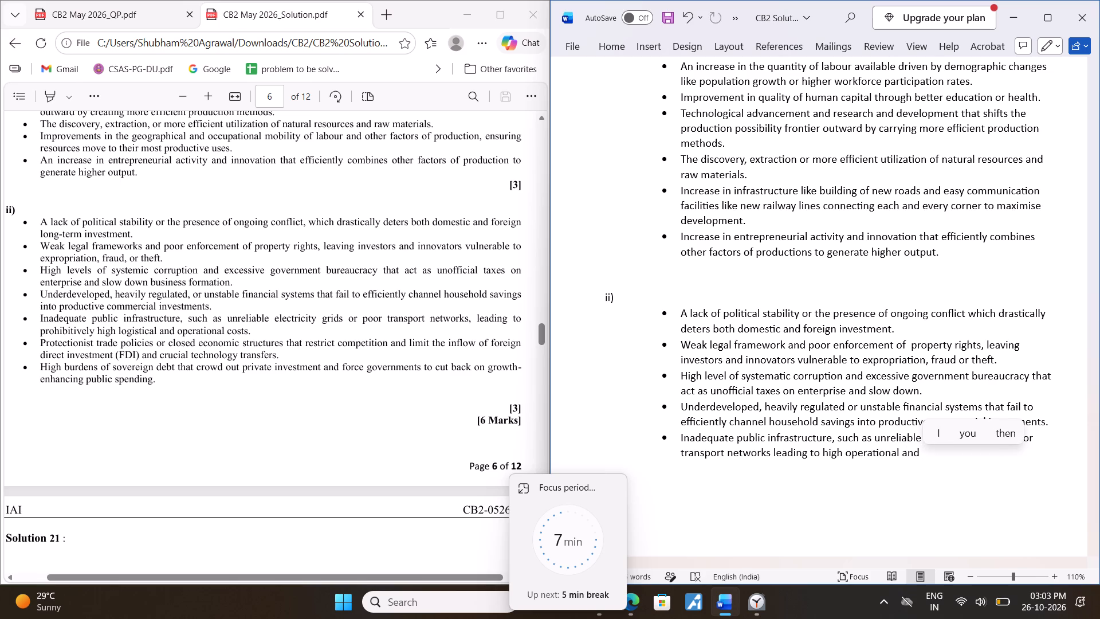
text(logistical)
key(space)
text(costs.)
End the bullet list and start a new page with the heading "Q21)".
key(Return)
key(BackSpace)
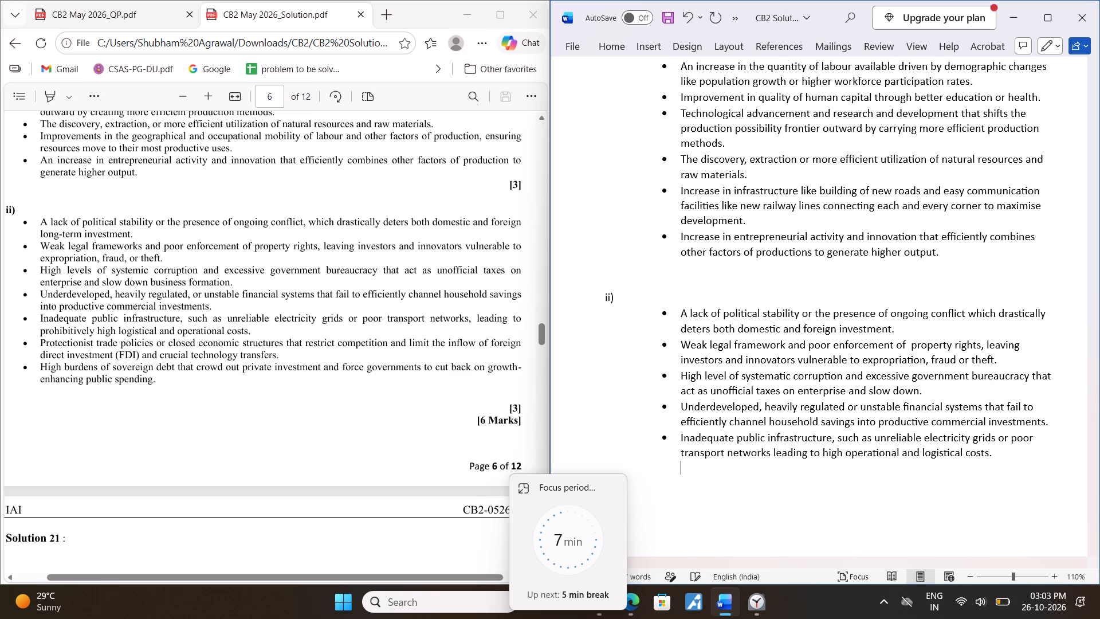
key(Return)
key(BackSpace)
key(BackSpace)
key(BackSpace)
key(ctrl+Return)
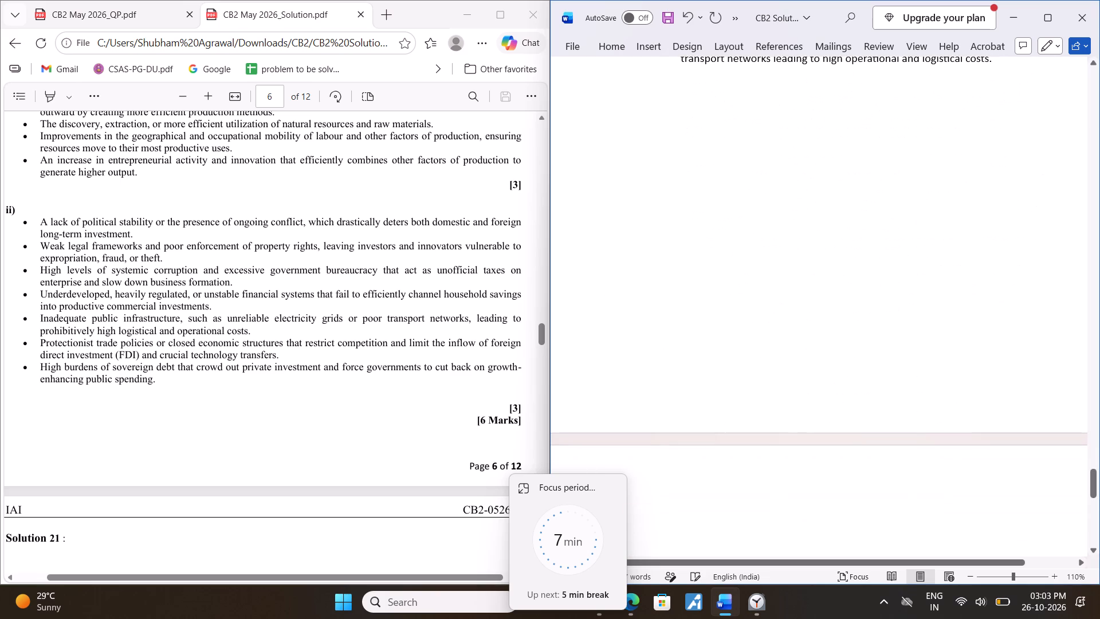
text(Q21)
key(shift+parenright)
key(Return)
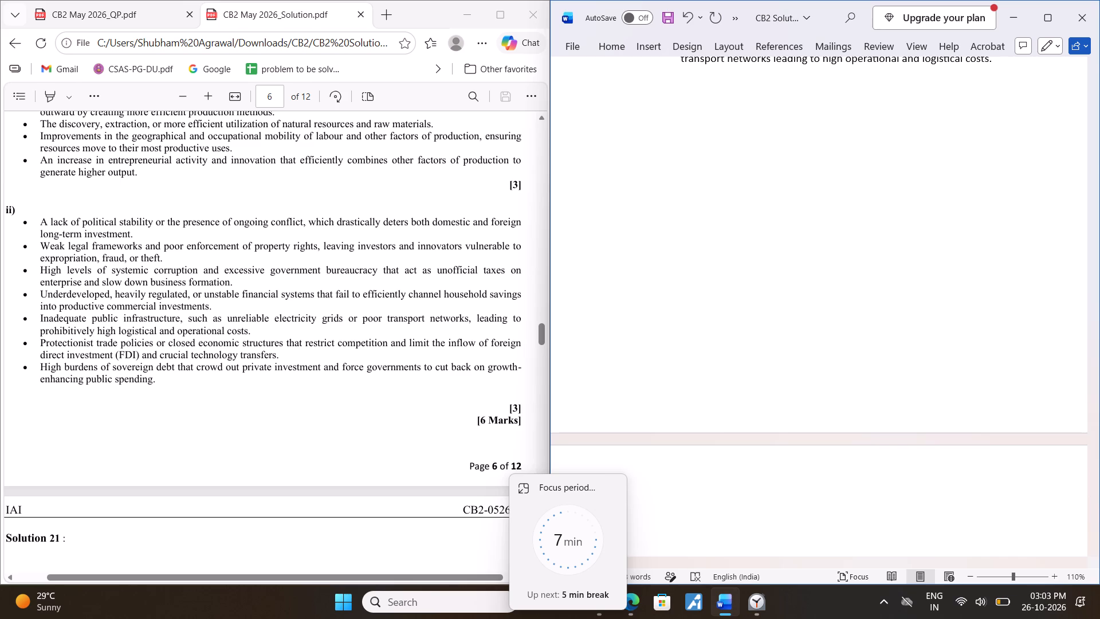
Bring up Q.21 in the question paper PDF and start item "i)" under the Q21 heading in the Word document.
click(74, 9)
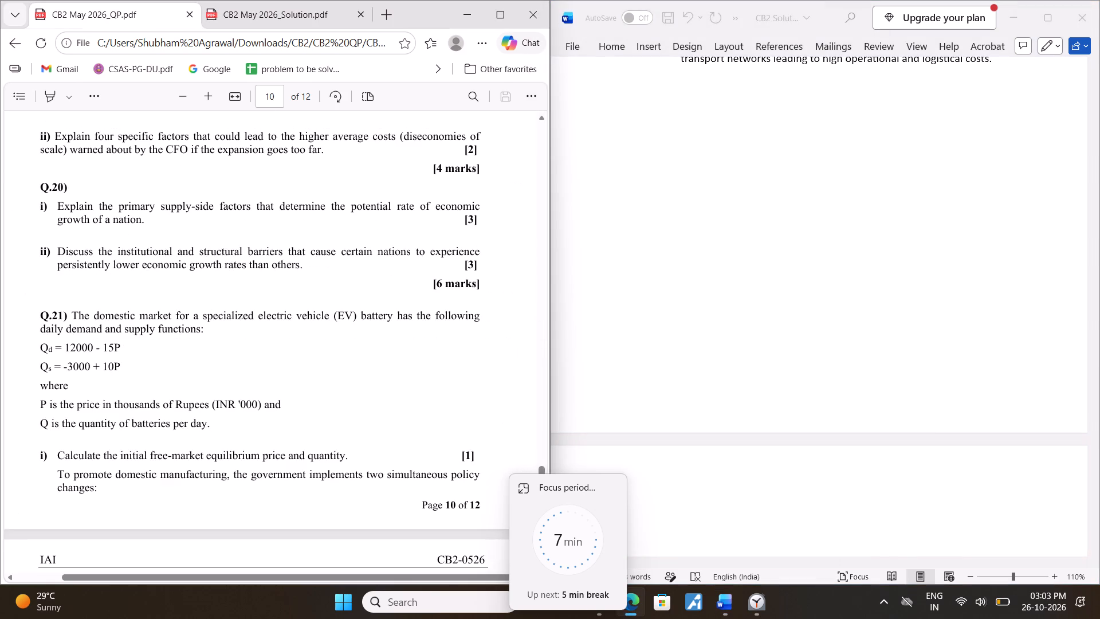
scroll(180, 321, down, 2)
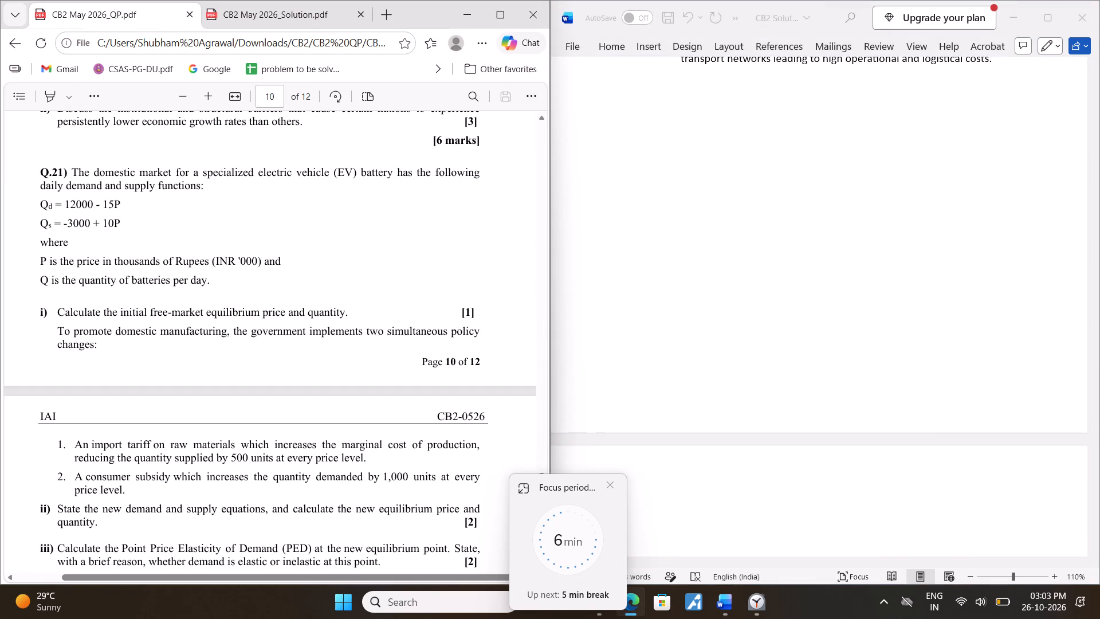
click(667, 519)
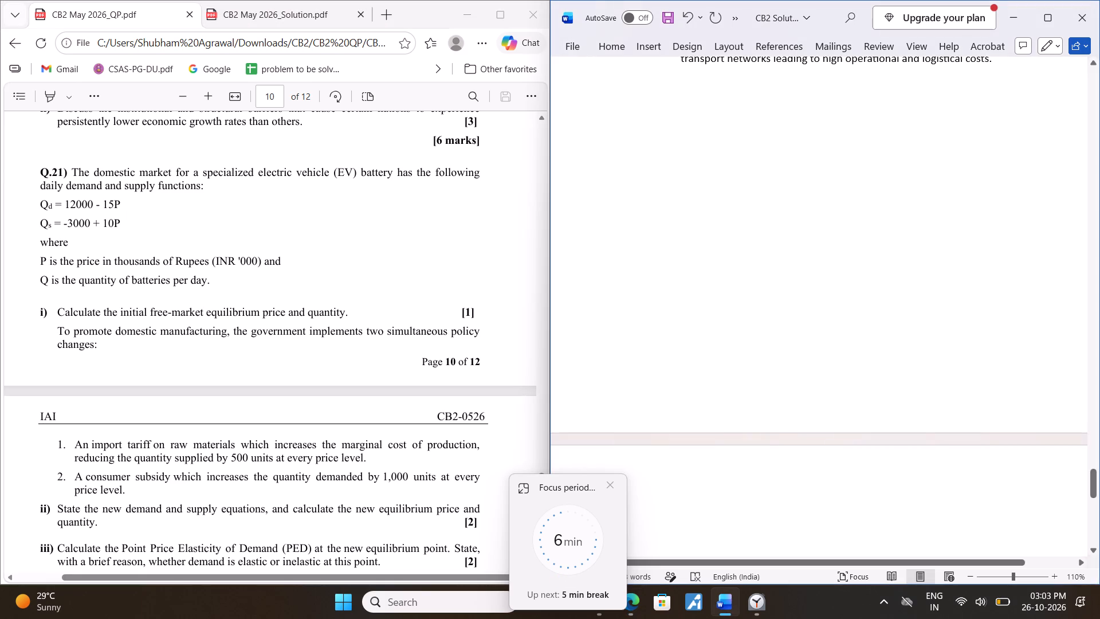
scroll(667, 519, down, 7)
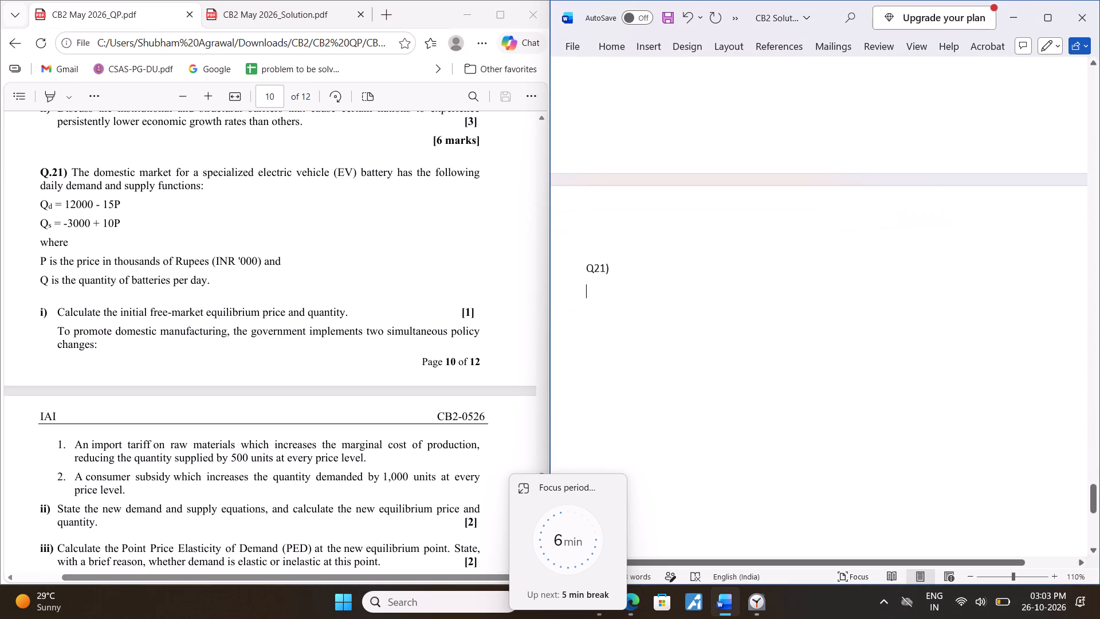
text(i))
key(space)
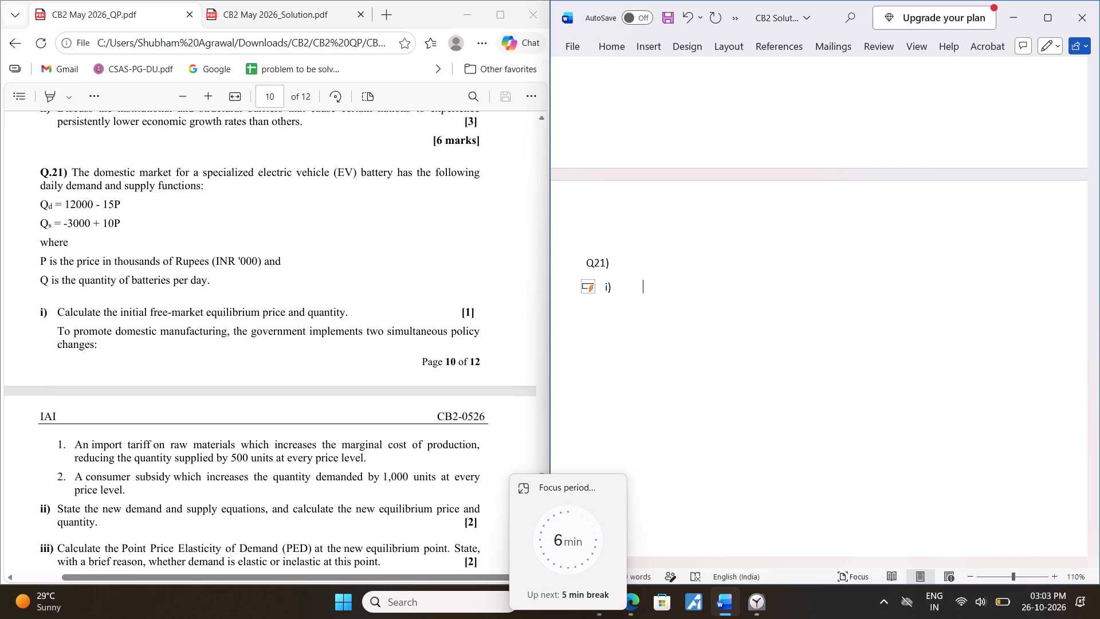
Begin the part i) answer with "The free market equilibrium is where".
text(the)
key(space)
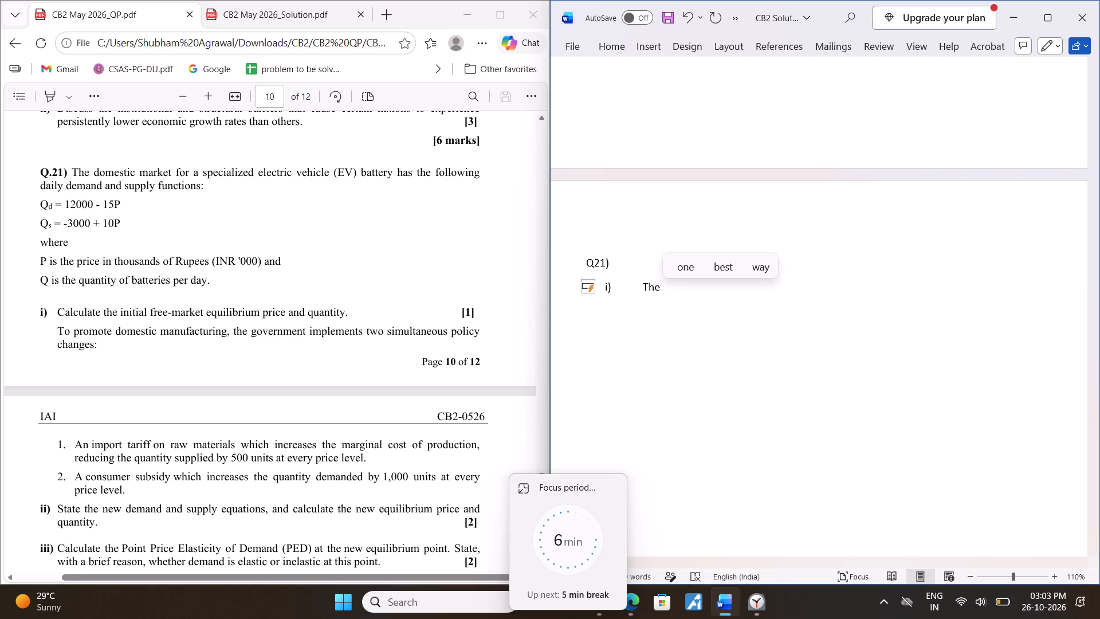
text(free)
key(space)
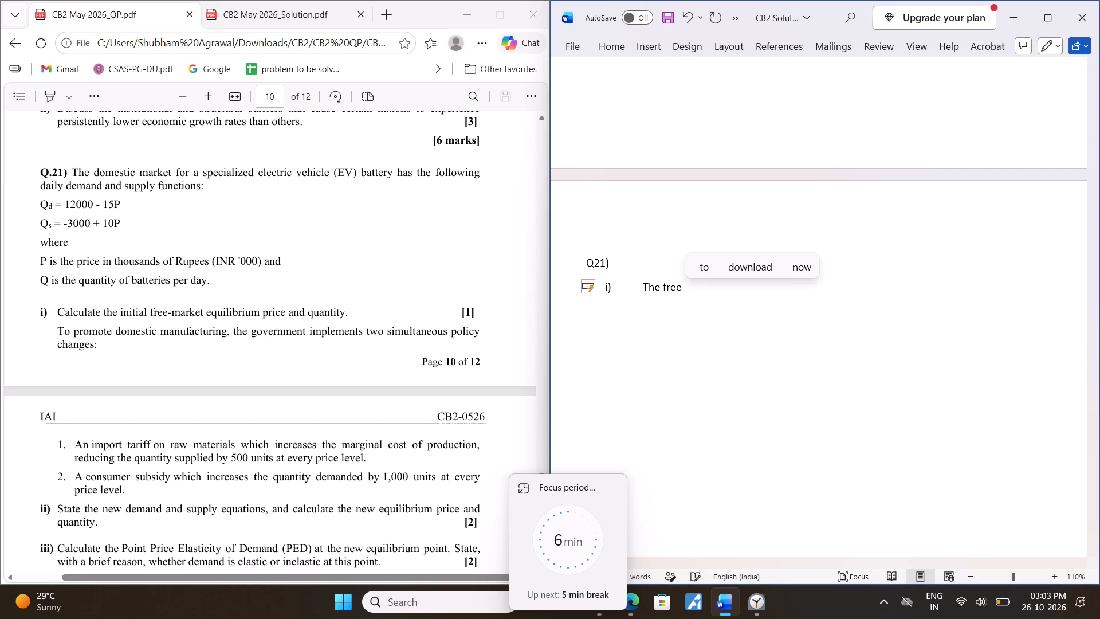
text(market)
key(space)
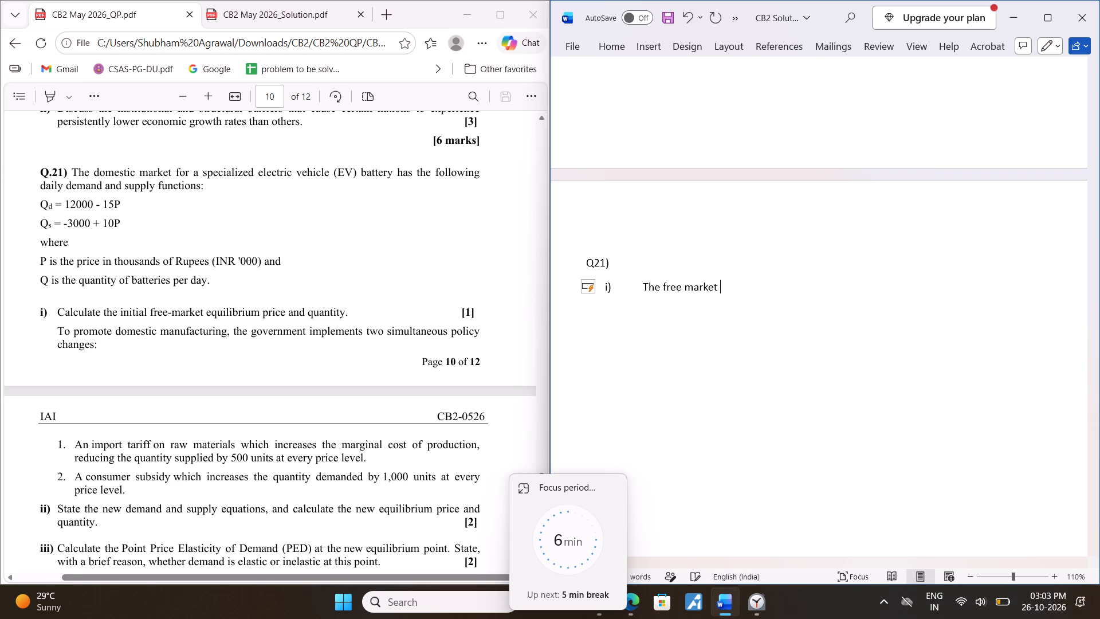
text(equilibrium is)
key(space)
text(where)
key(space)
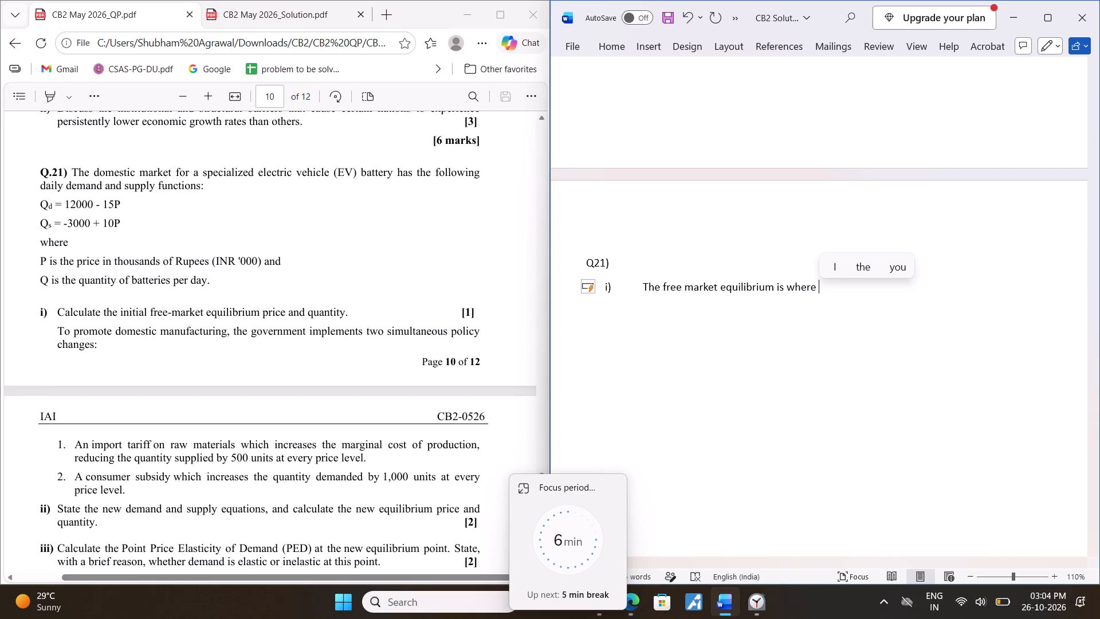
Complete the sentence with "Quantity demanded is equal to quantity supplied:" and start an unnumbered line beneath it.
key(shift+q)
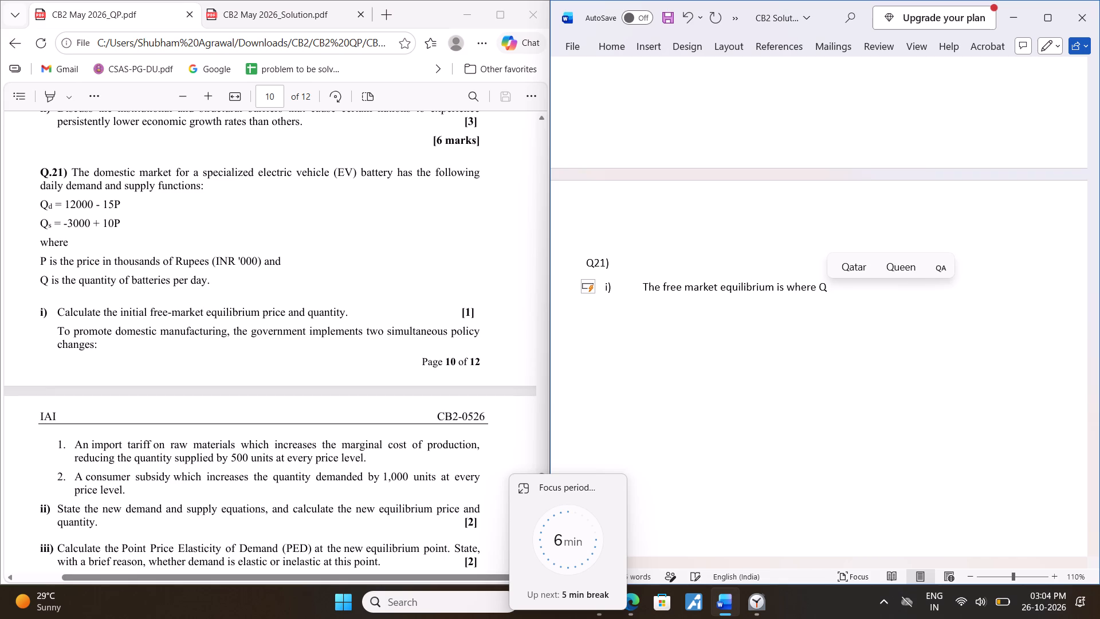
text(ya)
key(BackSpace)
key(BackSpace)
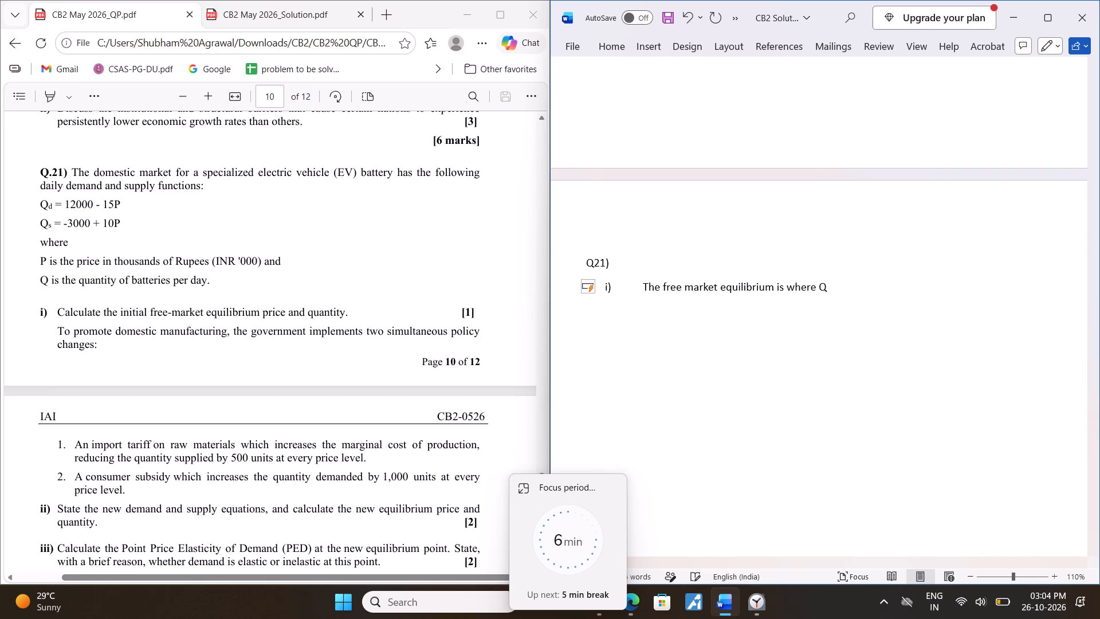
text(uant)
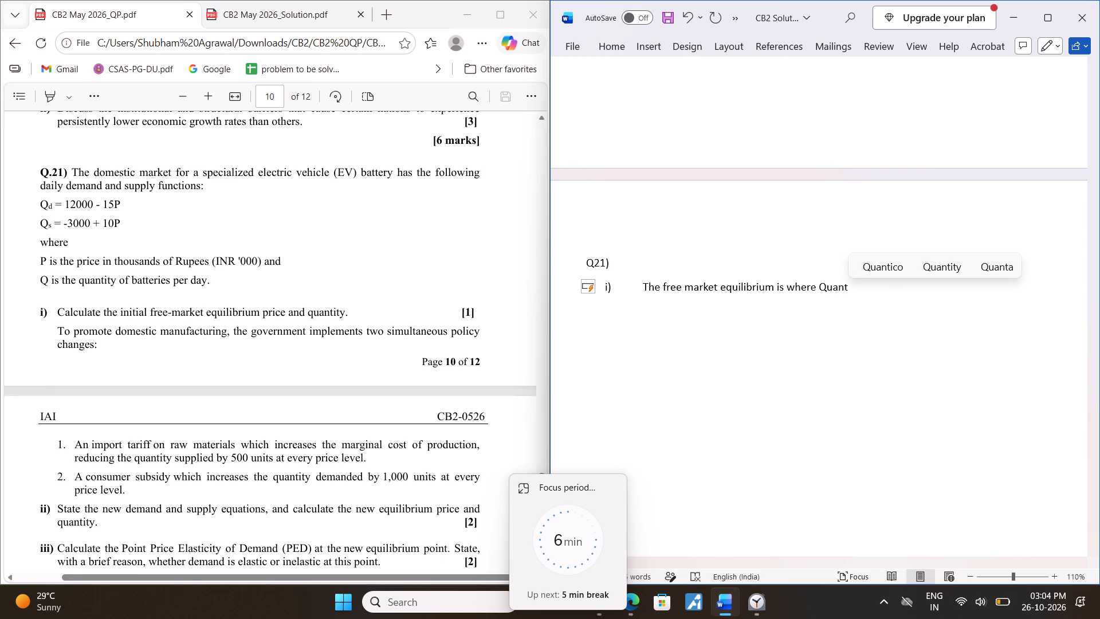
text(ity demandediu)
key(BackSpace)
key(BackSpace)
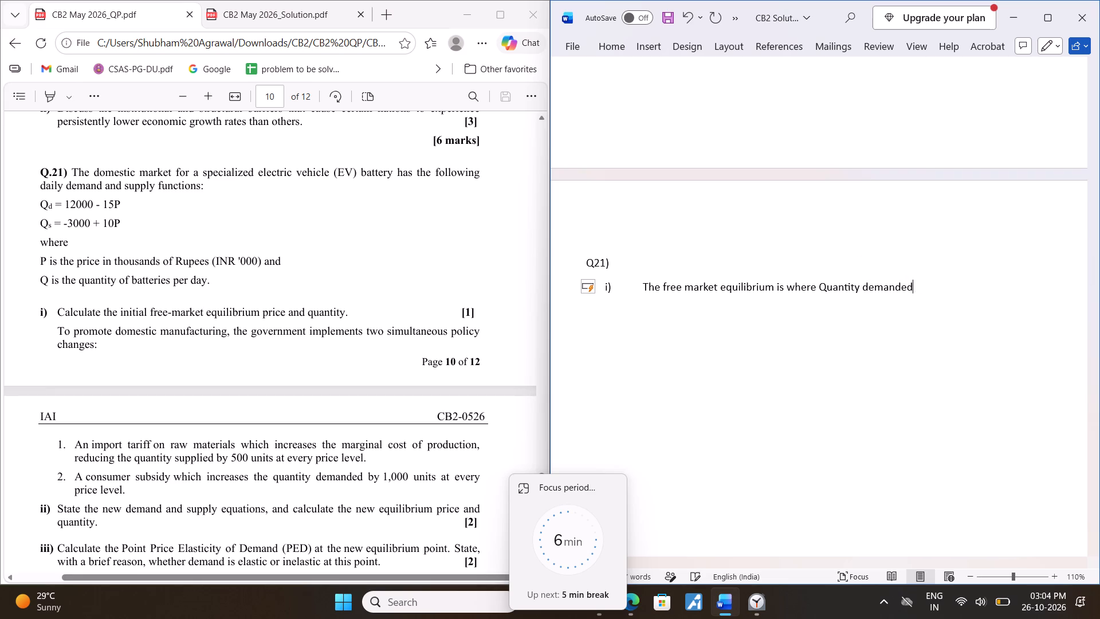
key(space)
text(is equal to)
key(space)
text(quantity supplied)
key(shift+colon)
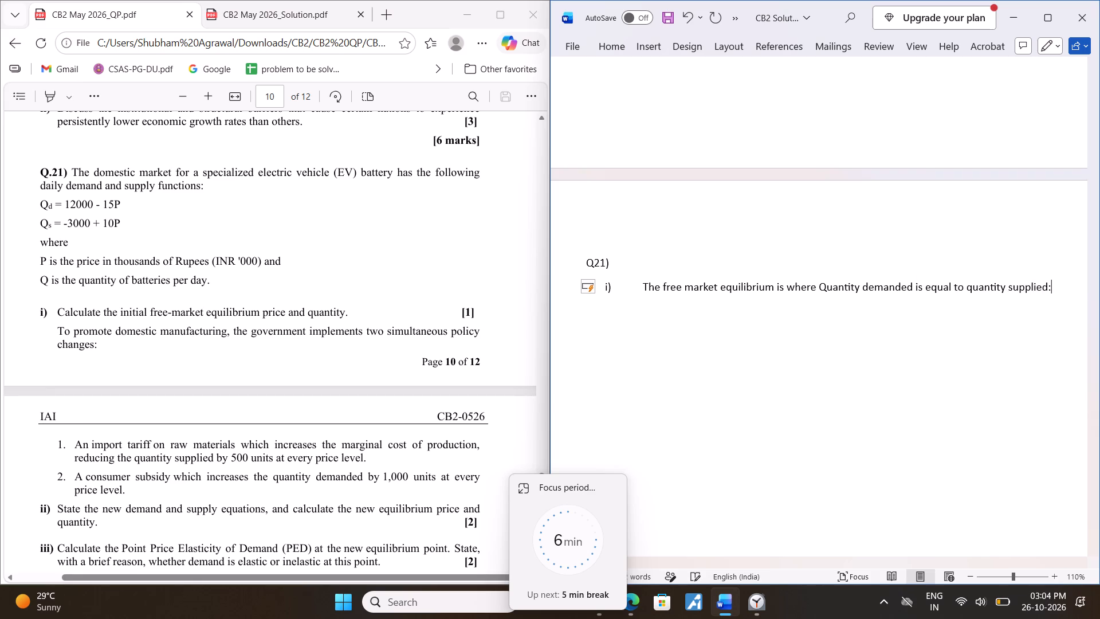
key(Return)
key(BackSpace)
Correct the flagged "free market" to "free-market" and return to the empty line below the sentence.
click(692, 291)
right_click(692, 291)
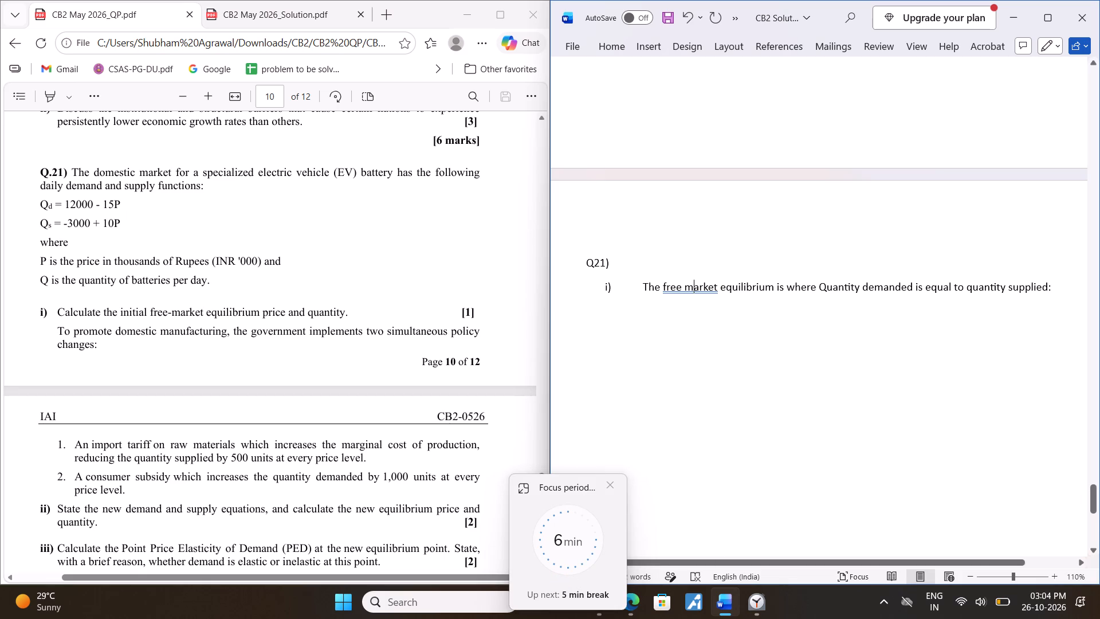
click(679, 308)
click(671, 305)
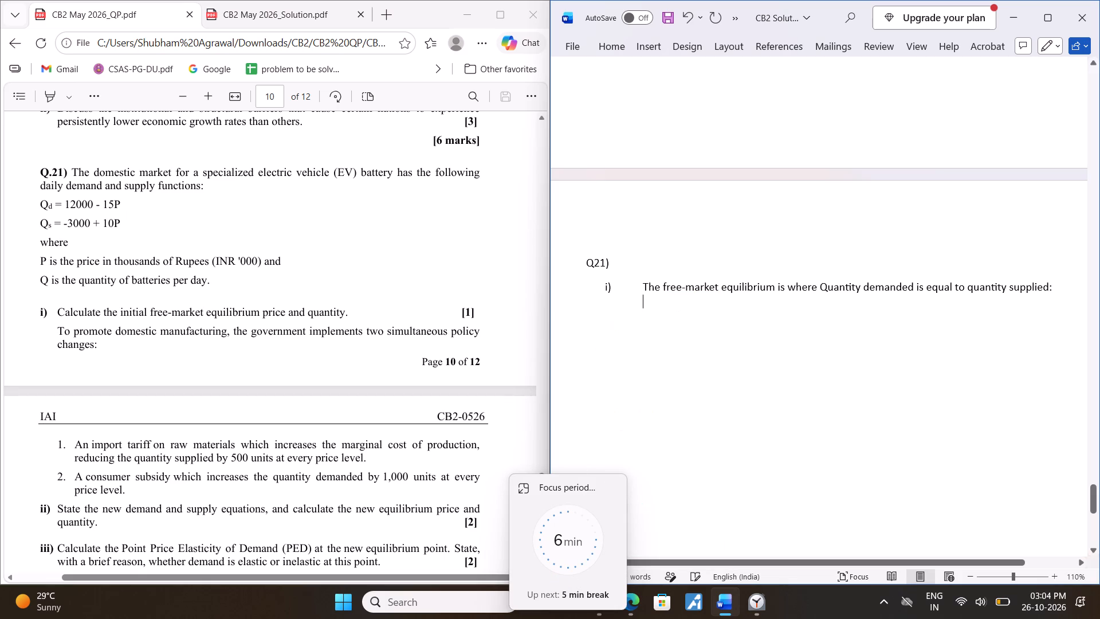
Insert the equation Q_d = Q_s, with d and s as subscripts, below the part i) sentence and start a new line.
key(Return)
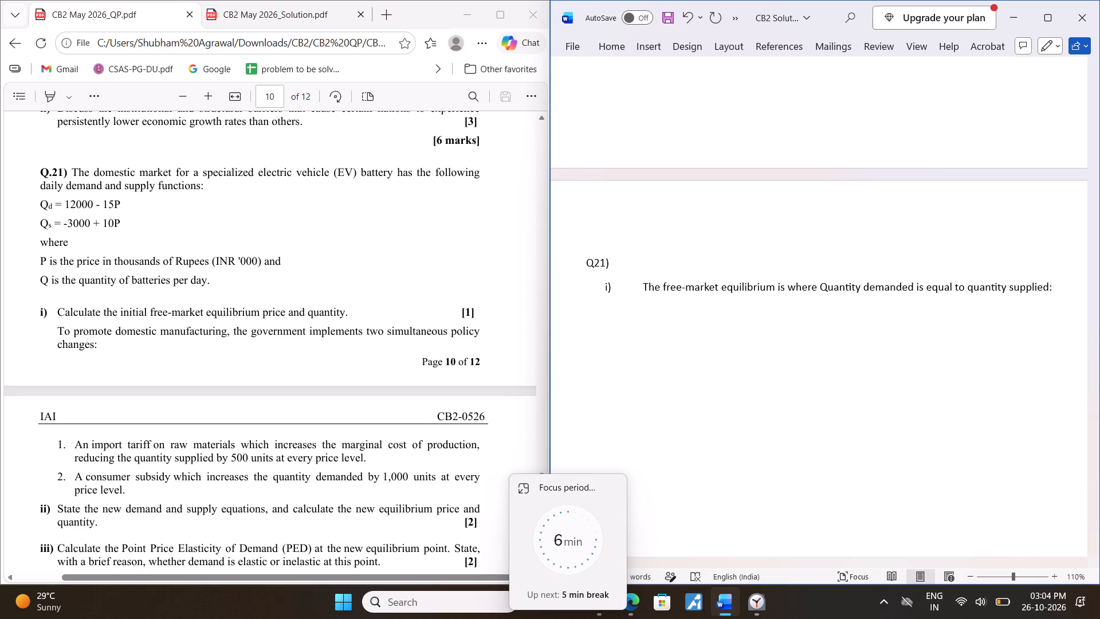
key(alt+equal)
text(Q_d)
key(space)
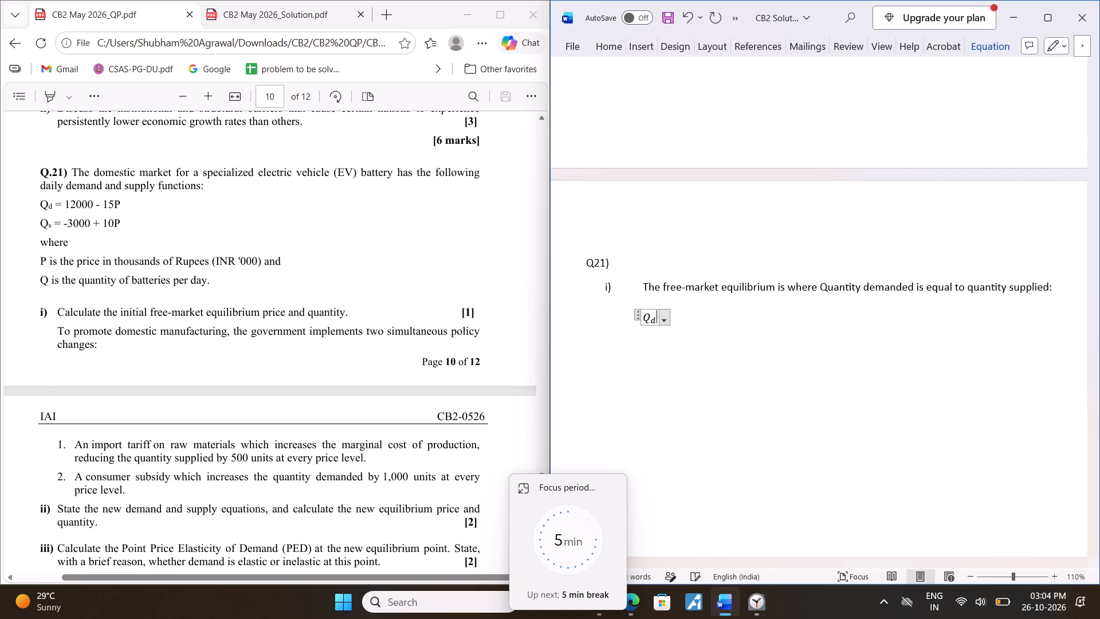
key(equal)
text(Q_s)
key(space)
key(Return)
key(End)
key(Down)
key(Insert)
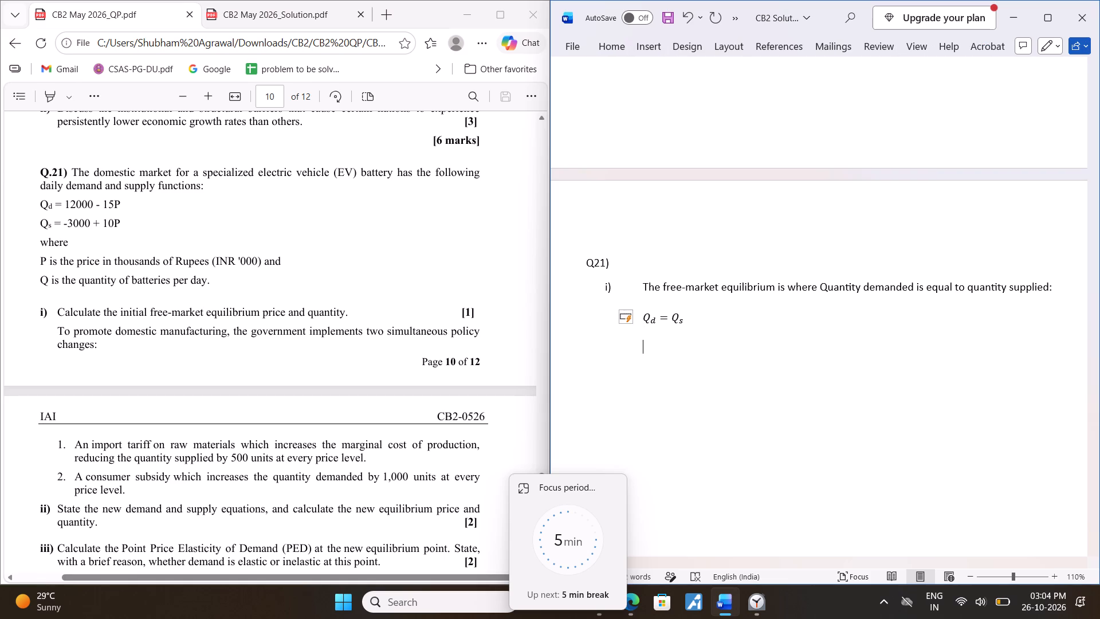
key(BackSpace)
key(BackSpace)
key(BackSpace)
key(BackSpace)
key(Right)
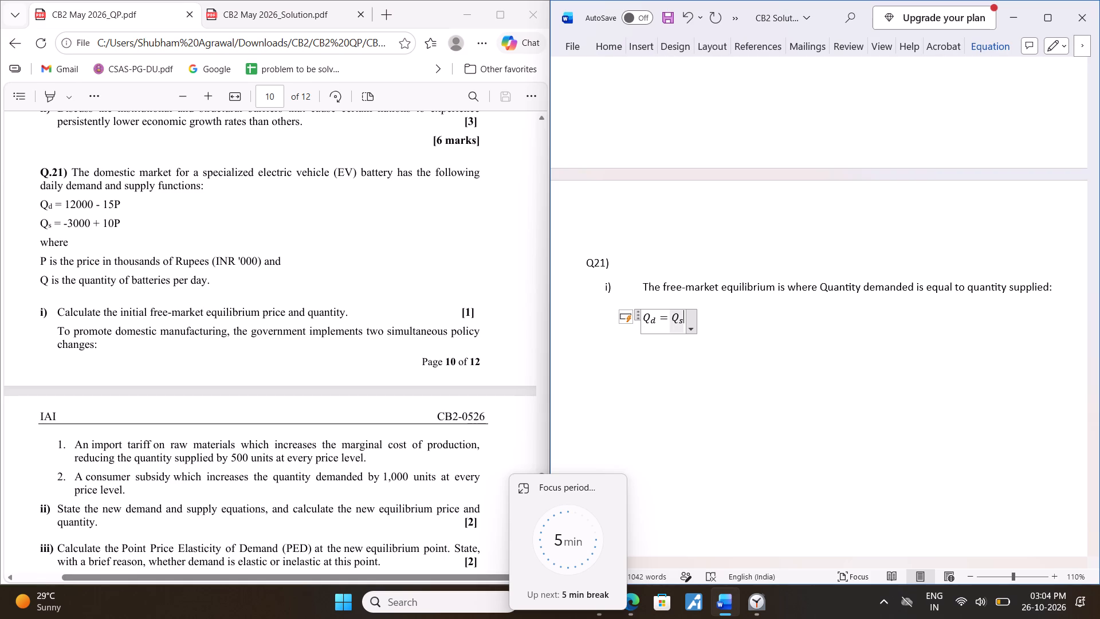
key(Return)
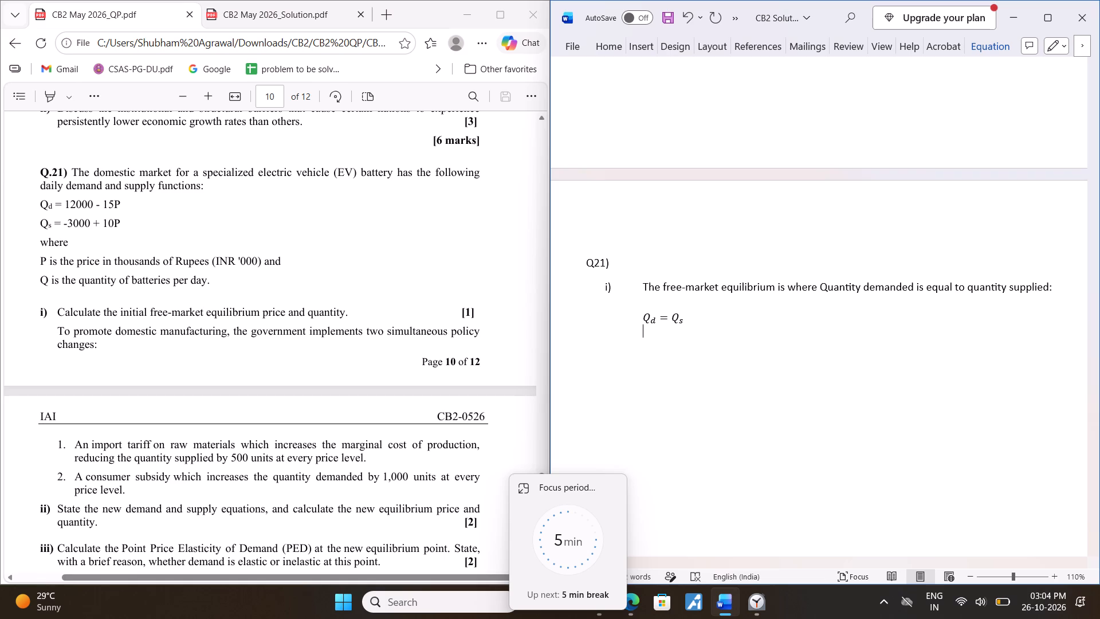
Enter the equation 12000 − 15P = −3000 + 10P below Q_d = Q_s and start a new line.
text(12000)
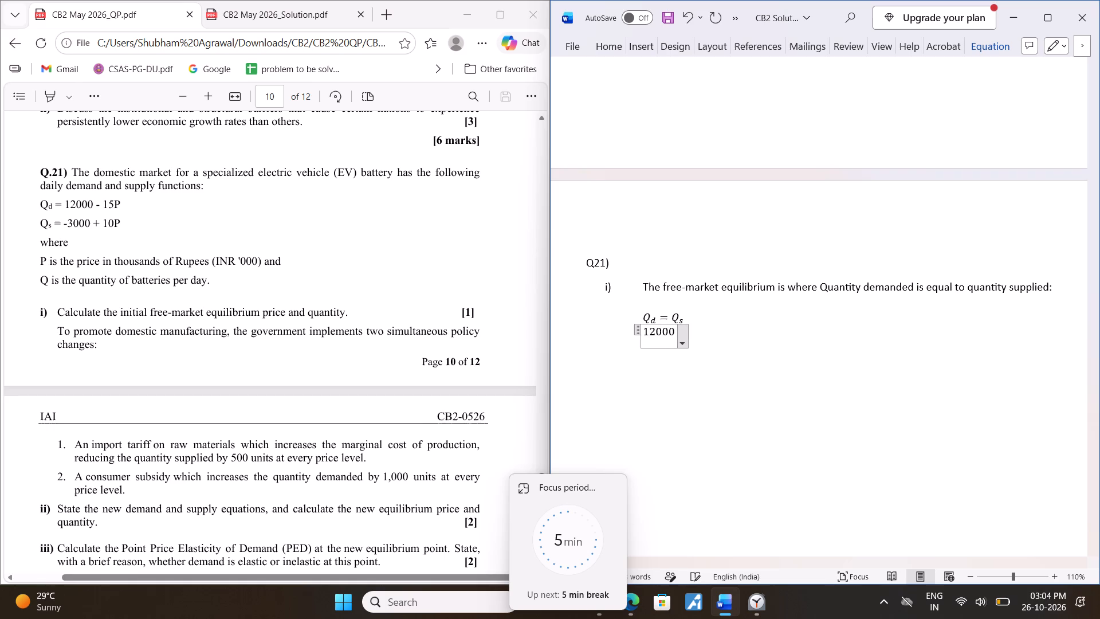
text(-15P)
key(equal)
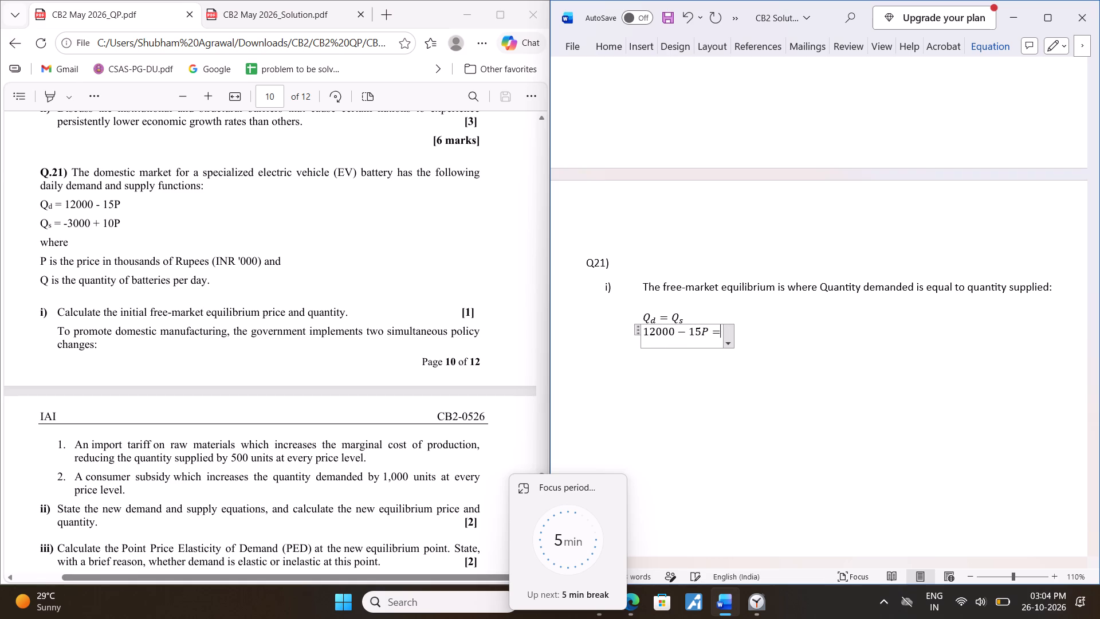
text(-3000)
text(+10P)
key(Return)
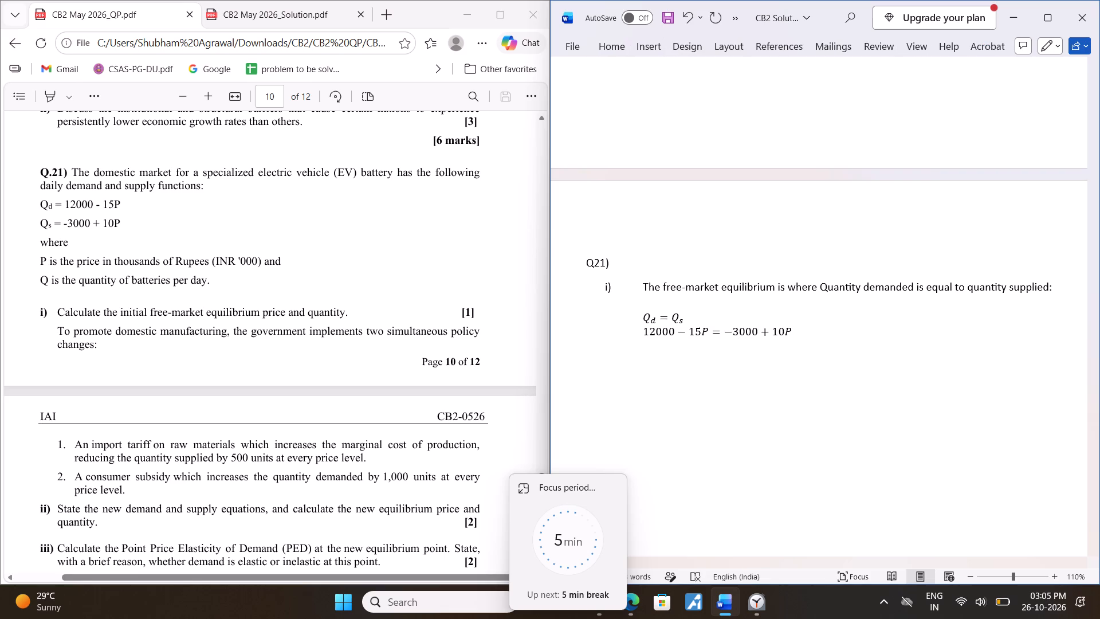
Insert the simplified equation 25P = 15000 on the line below.
key(alt+equal)
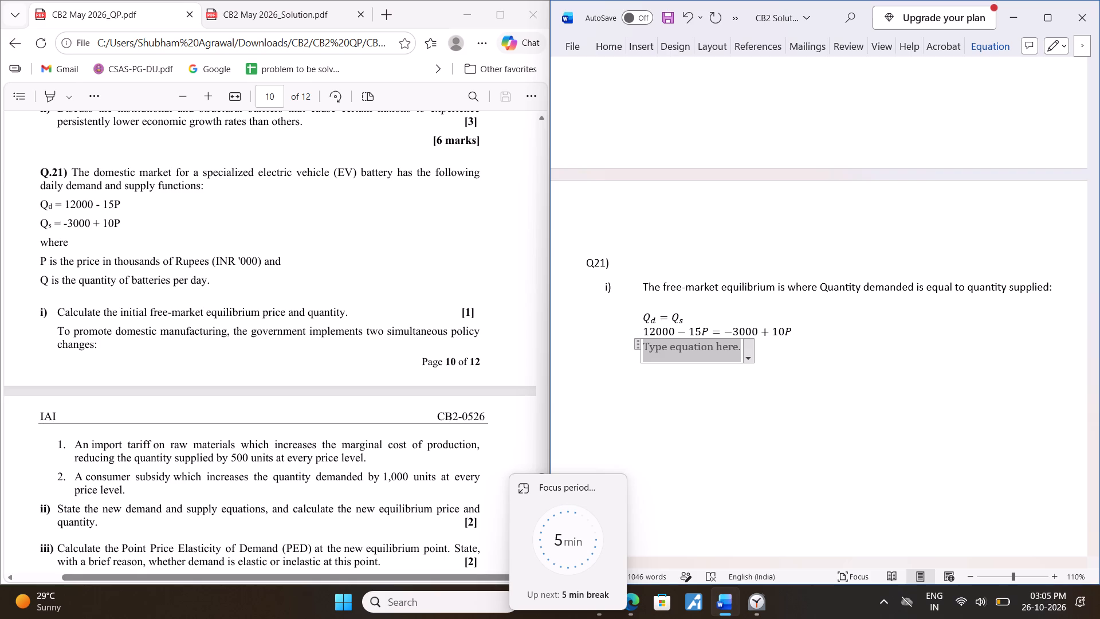
text(25P)
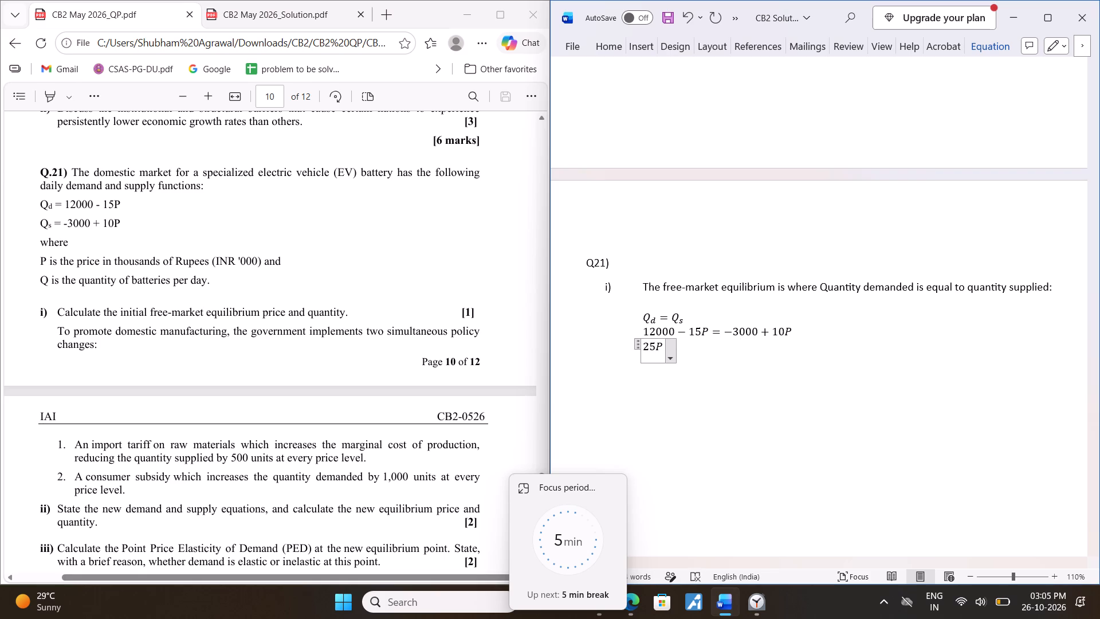
key(equal)
text(15000)
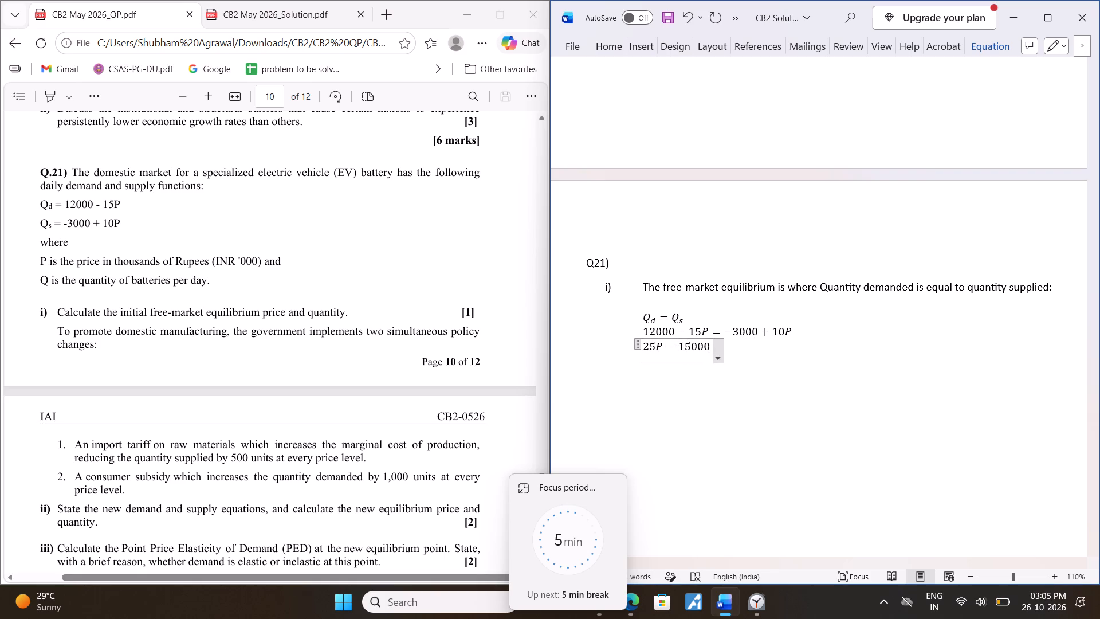
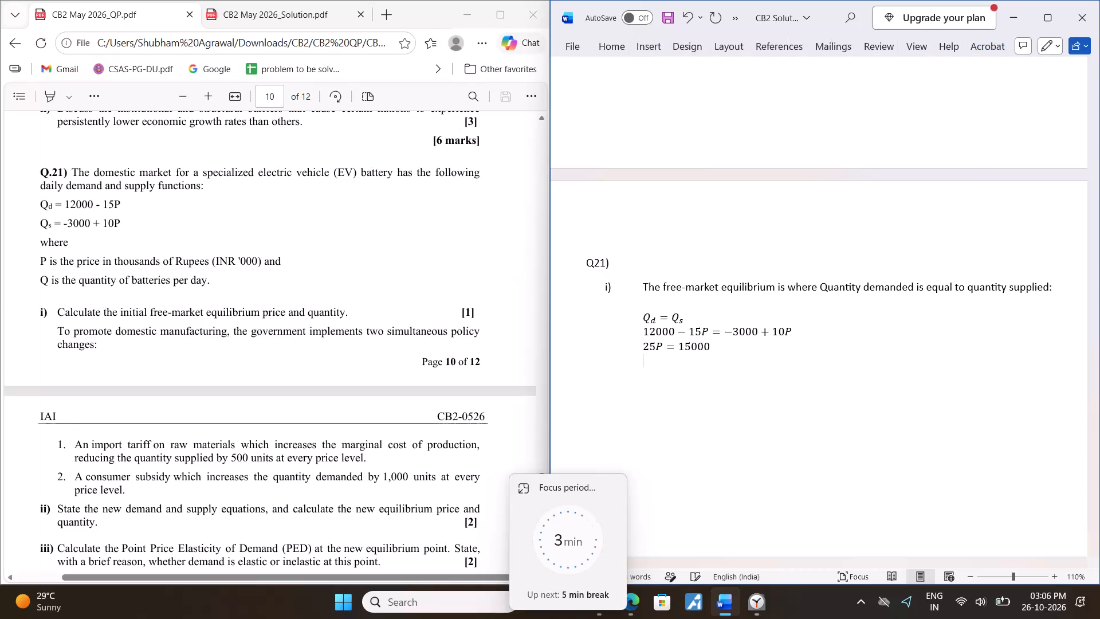
Insert the equation P = 600 on the line below 25P = 15000.
key(p)
key(BackSpace)
key(alt+equal)
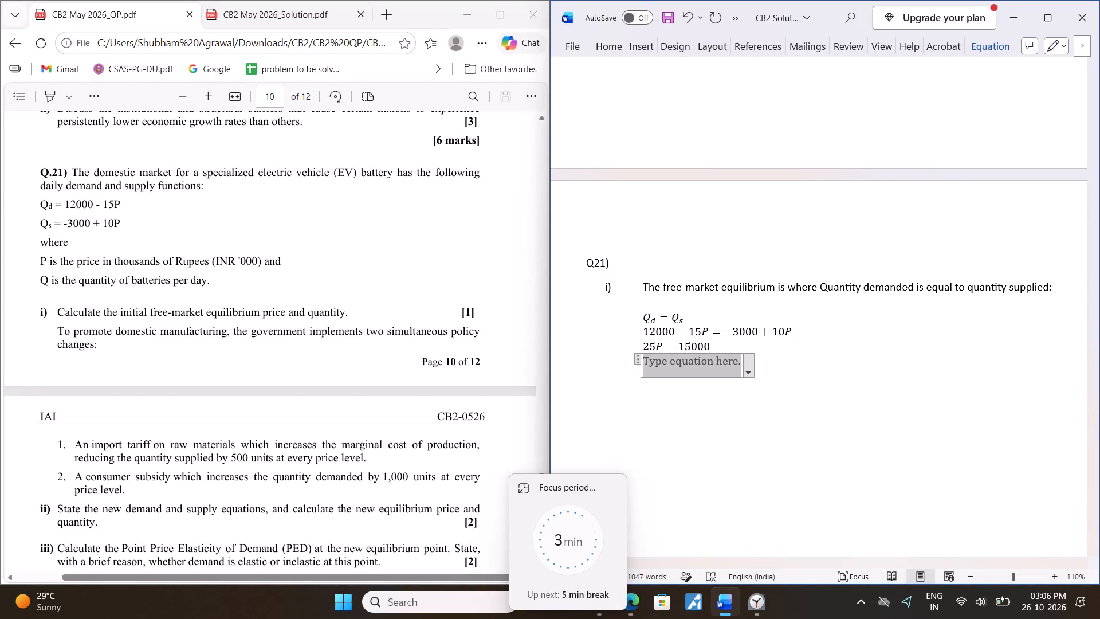
text(P=)
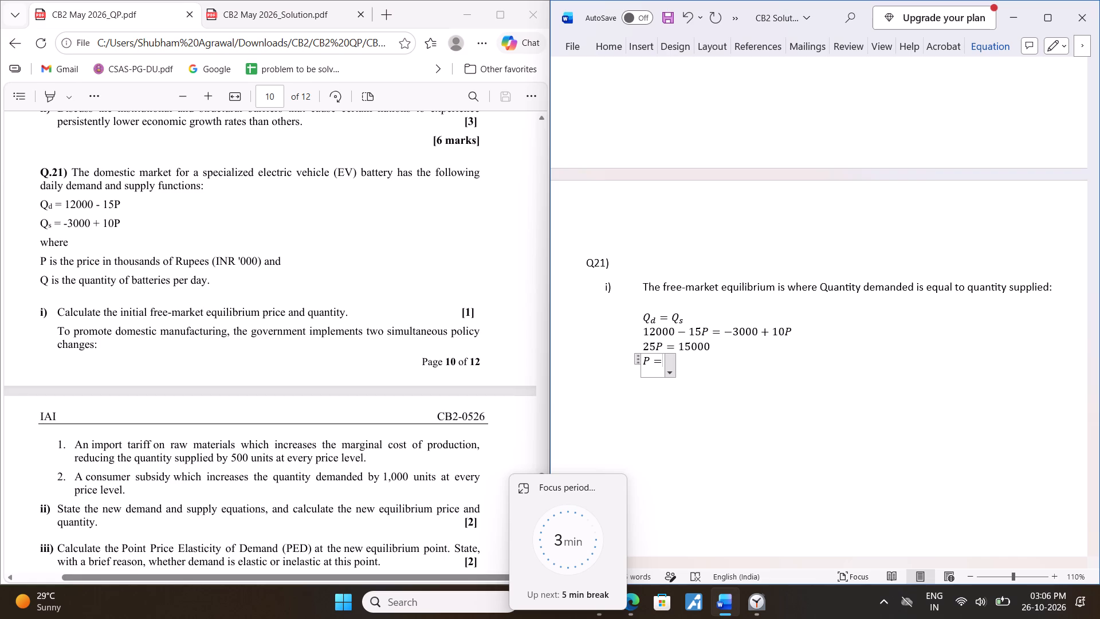
key(6)
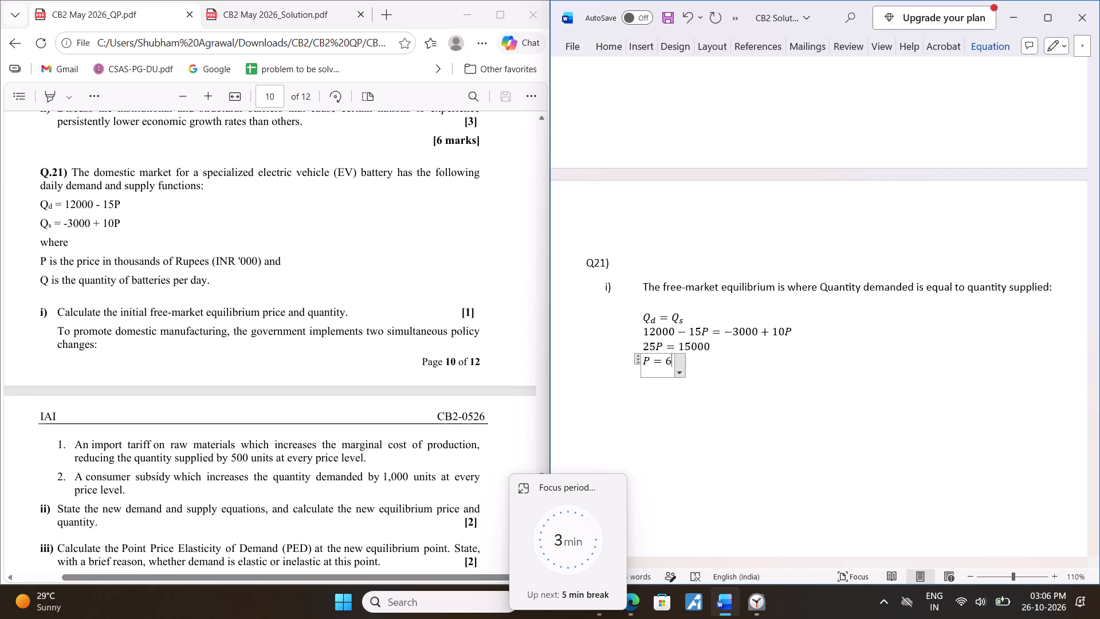
text(00)
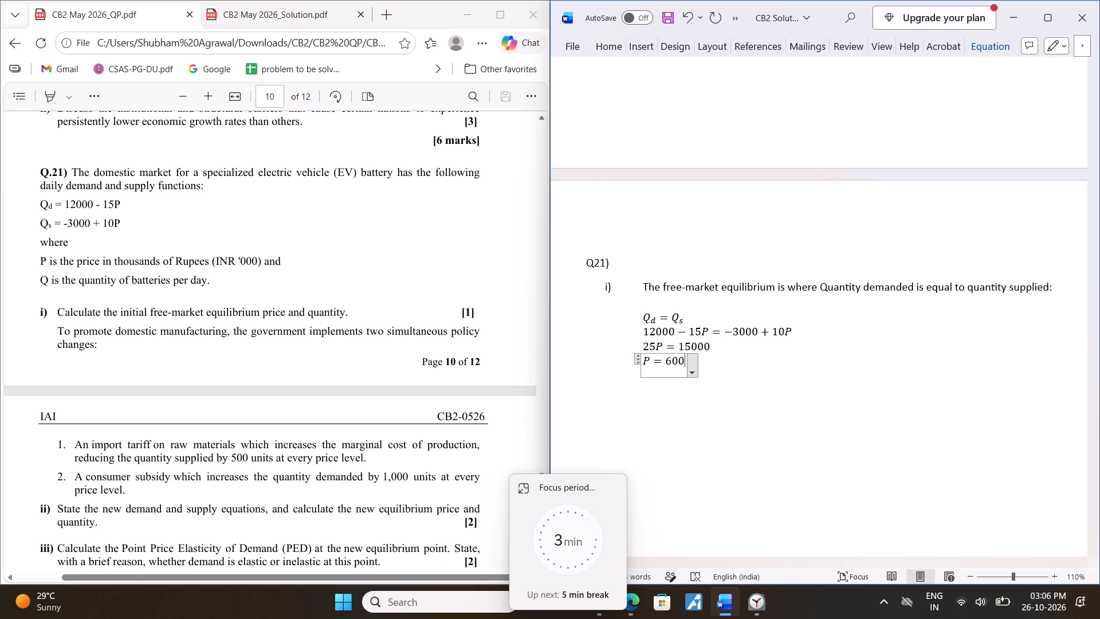
key(Left)
key(Left)
key(Left)
key(Right)
key(Right)
key(Right)
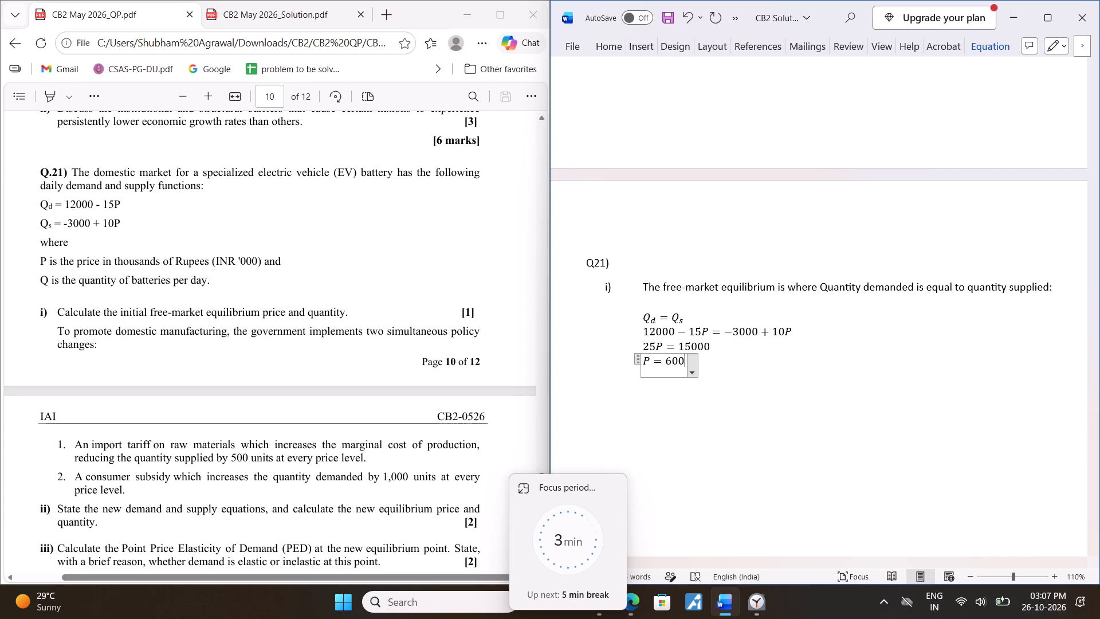
Append the opening of a price note, "(i.e. Rs 600,000", after P = 600 in the equation.
key(space)
text((i.e.)
key(space)
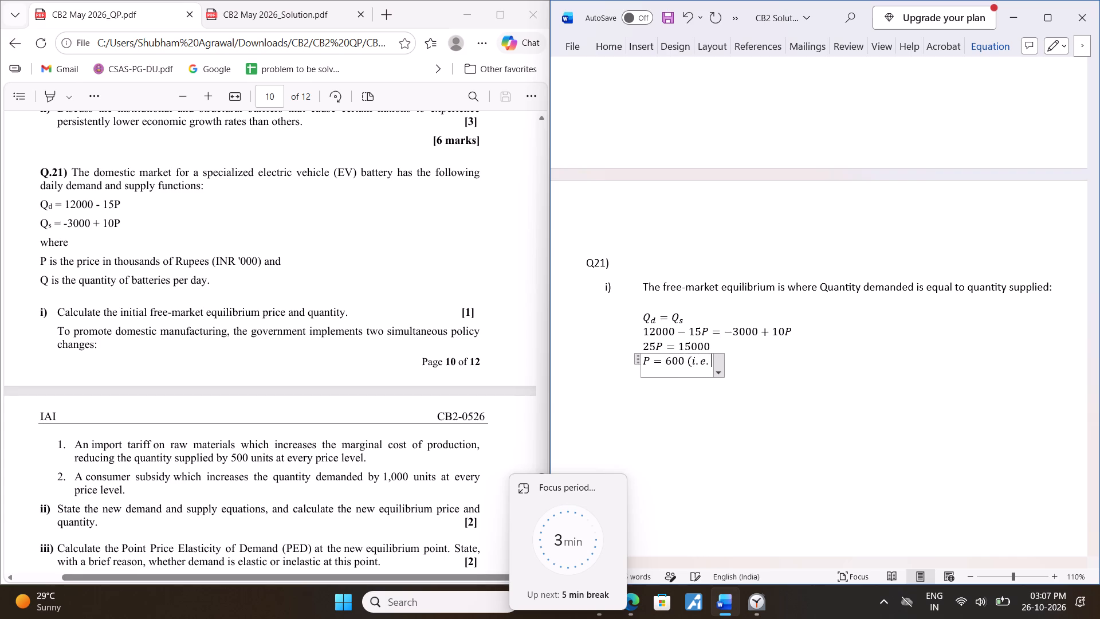
text(600)
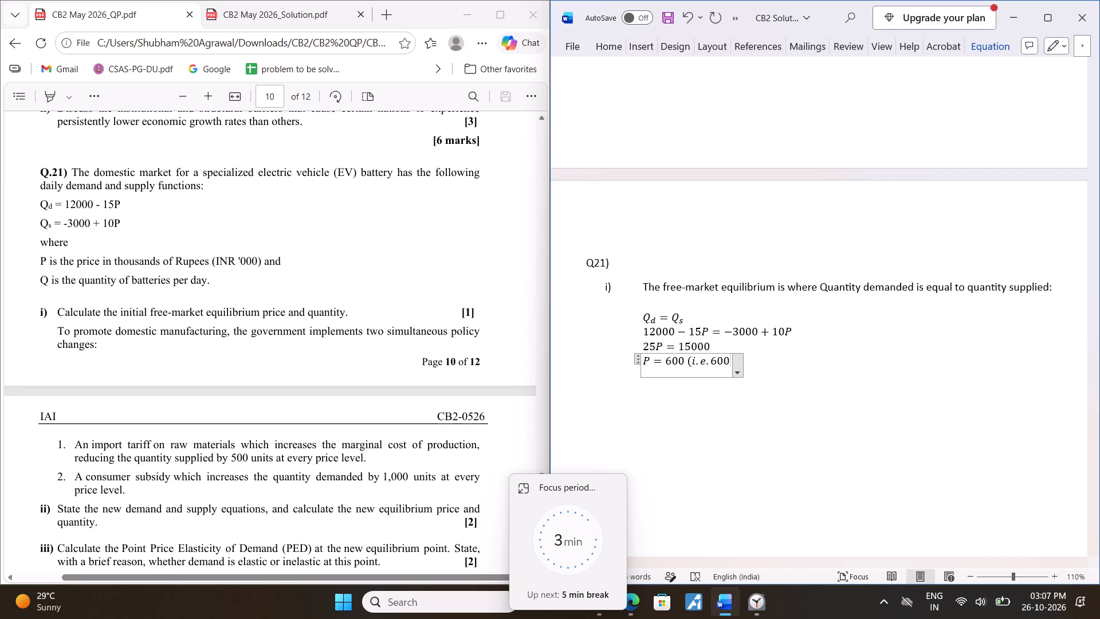
text(,000)
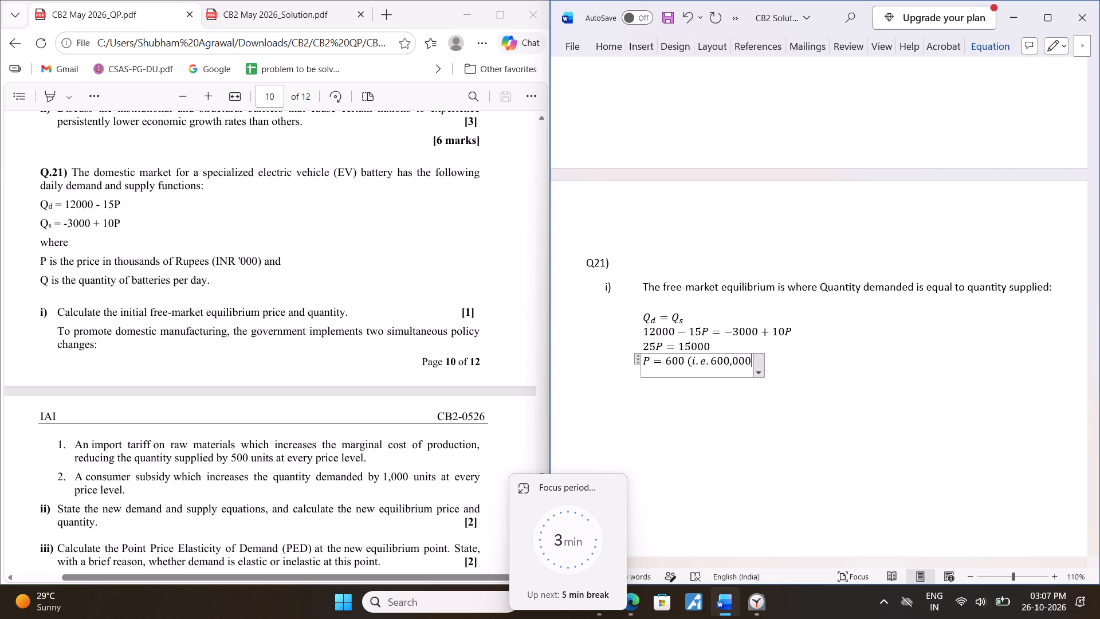
key(Left)
key(Left)
key(Left)
key(Left)
key(Left)
key(Left)
key(Left)
text(Rs)
key(space)
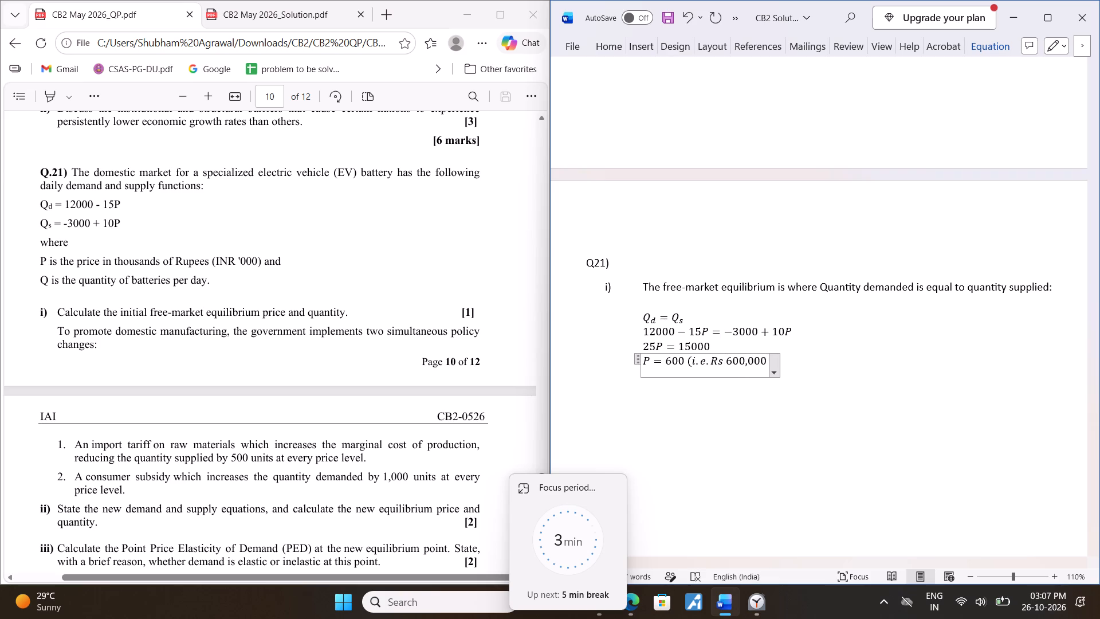
Complete the price note after 600,000 with "per battery)" and leave a blank line below the equation.
key(Right)
key(Right)
key(Right)
key(Right)
key(Right)
key(Right)
key(Right)
key(Right)
key(Left)
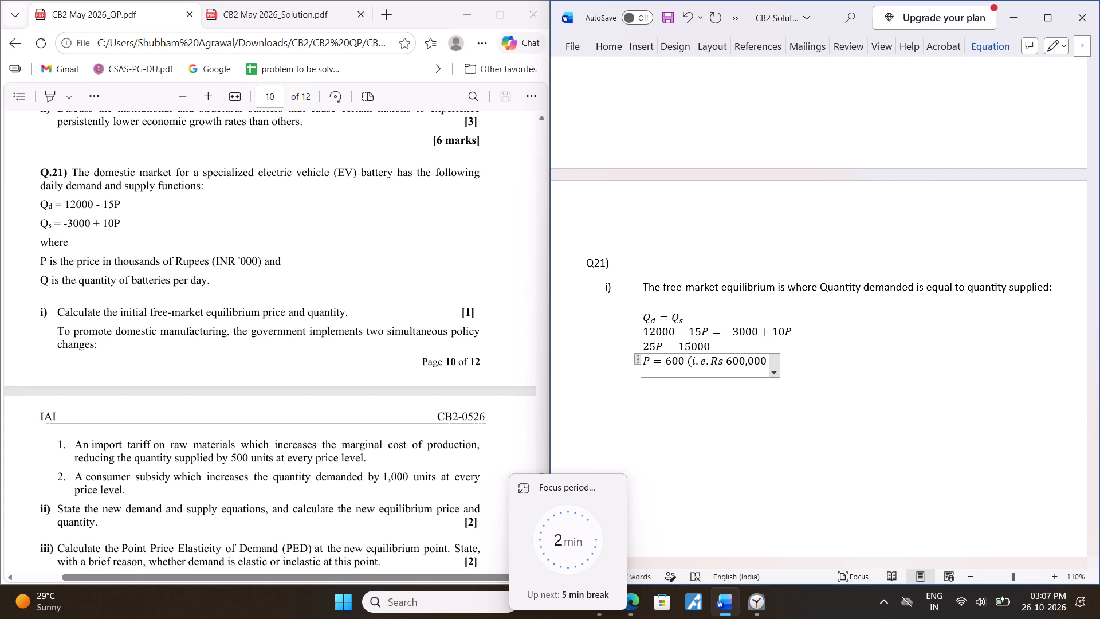
key(space)
text(per)
key(space)
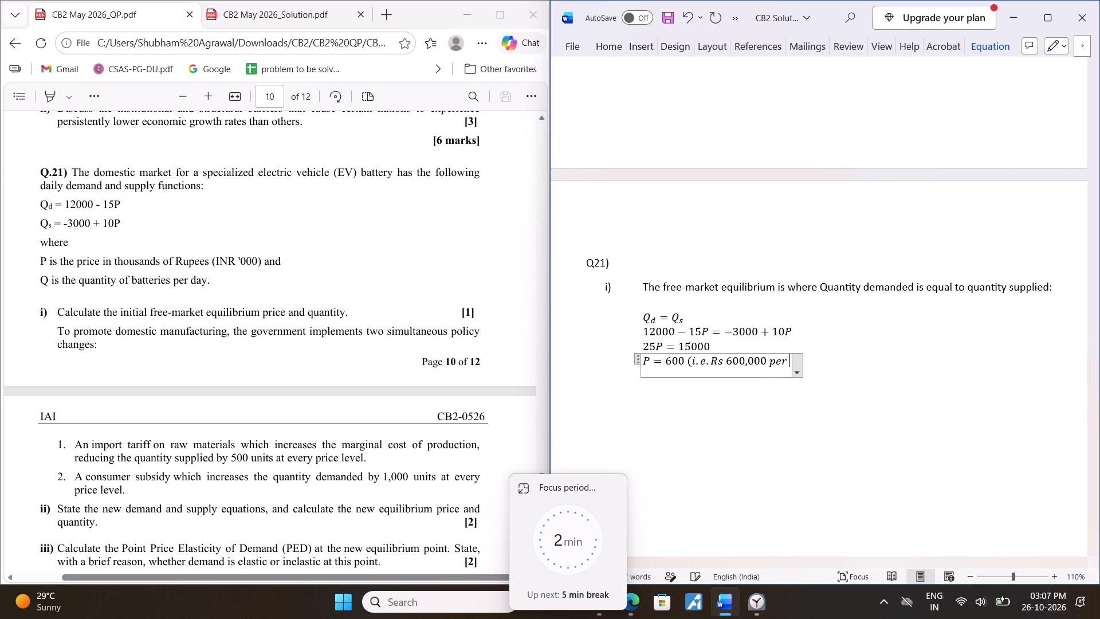
text(battery)
key(shift+parenright)
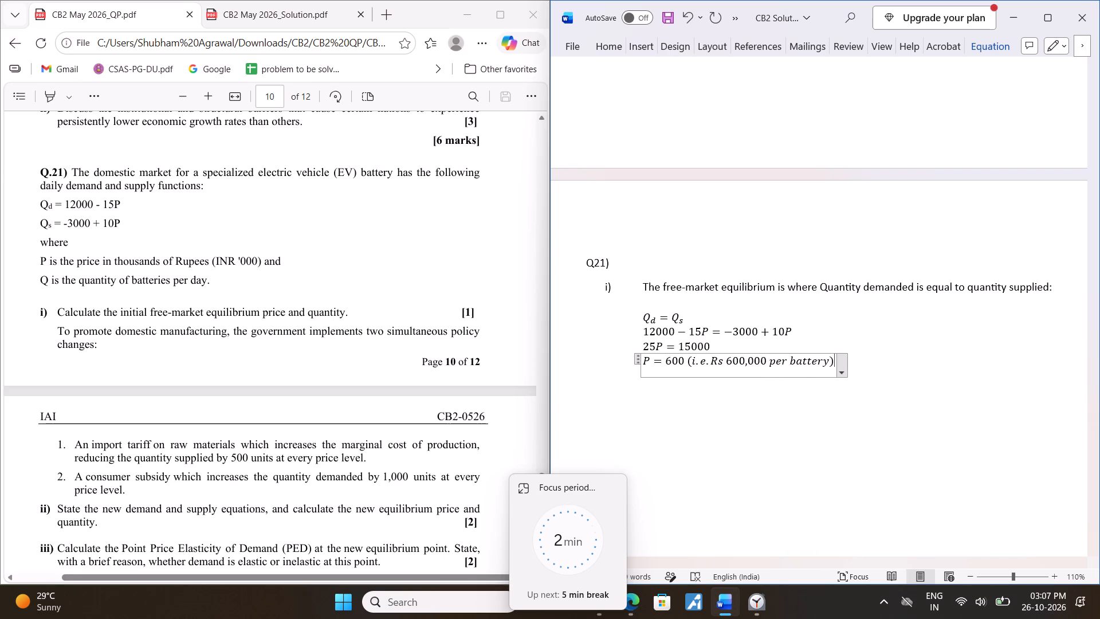
key(Return)
key(Return)
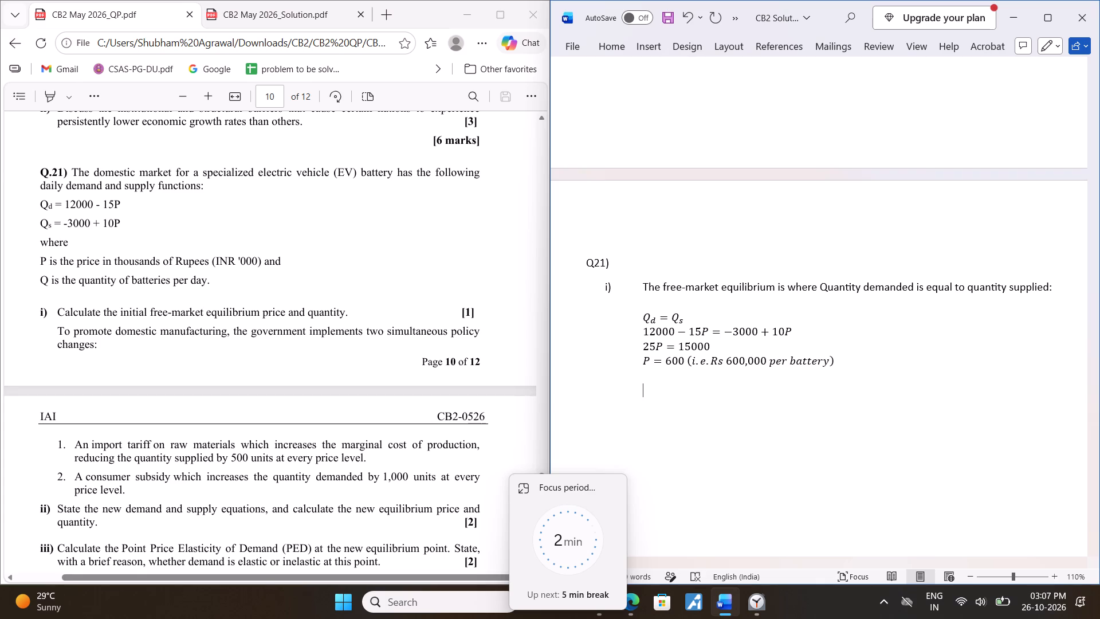
Write the lead-in "Therefore," and insert the equation Q = 12000 − 15 * 600 = 3000 on the line below it.
text(therefore)
key(comma)
key(Return)
key(alt+equal)
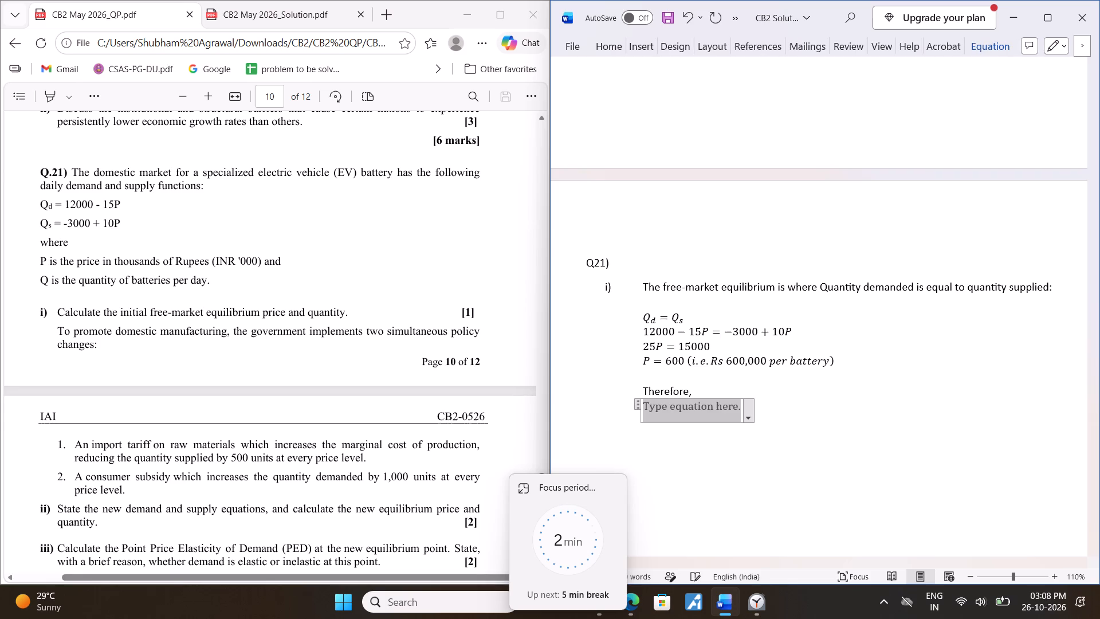
text(Q=)
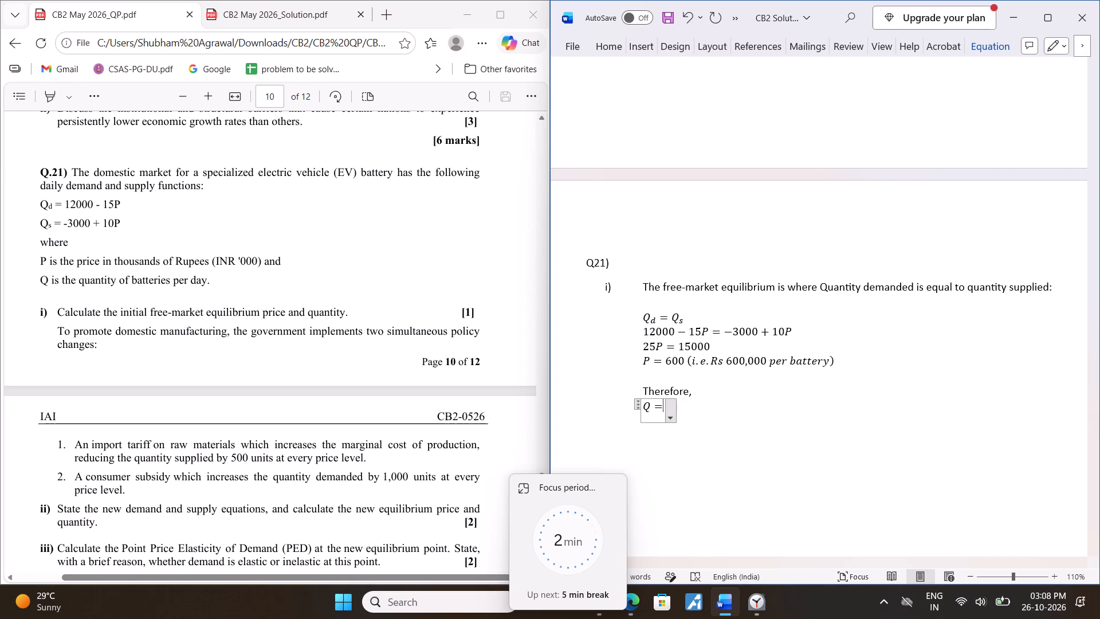
text(12000)
key(asterisk)
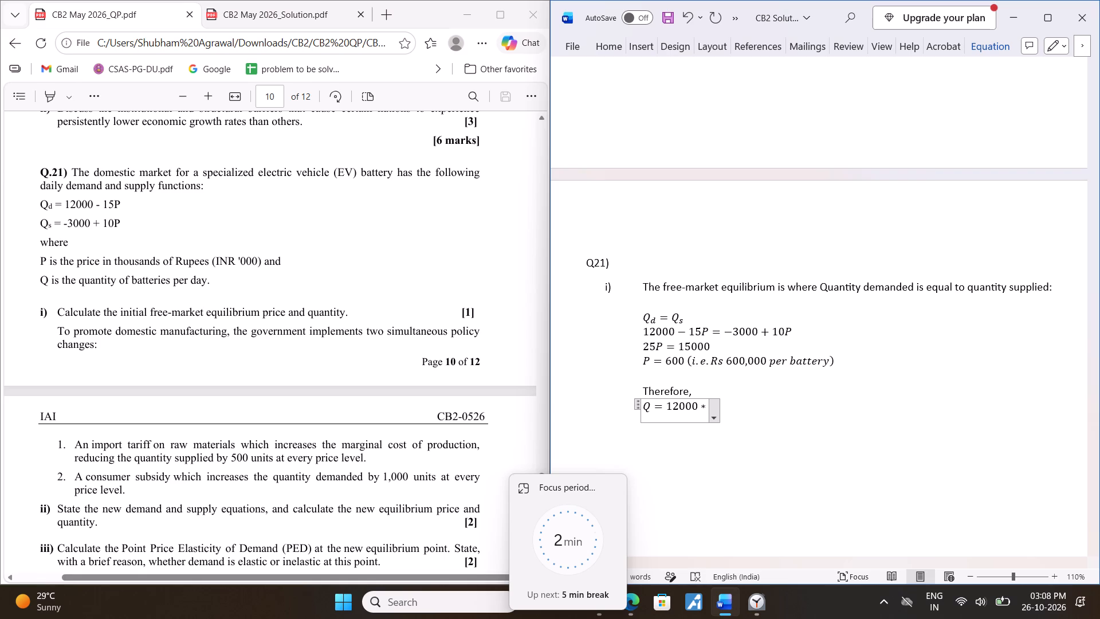
key(BackSpace)
text(-15)
key(asterisk)
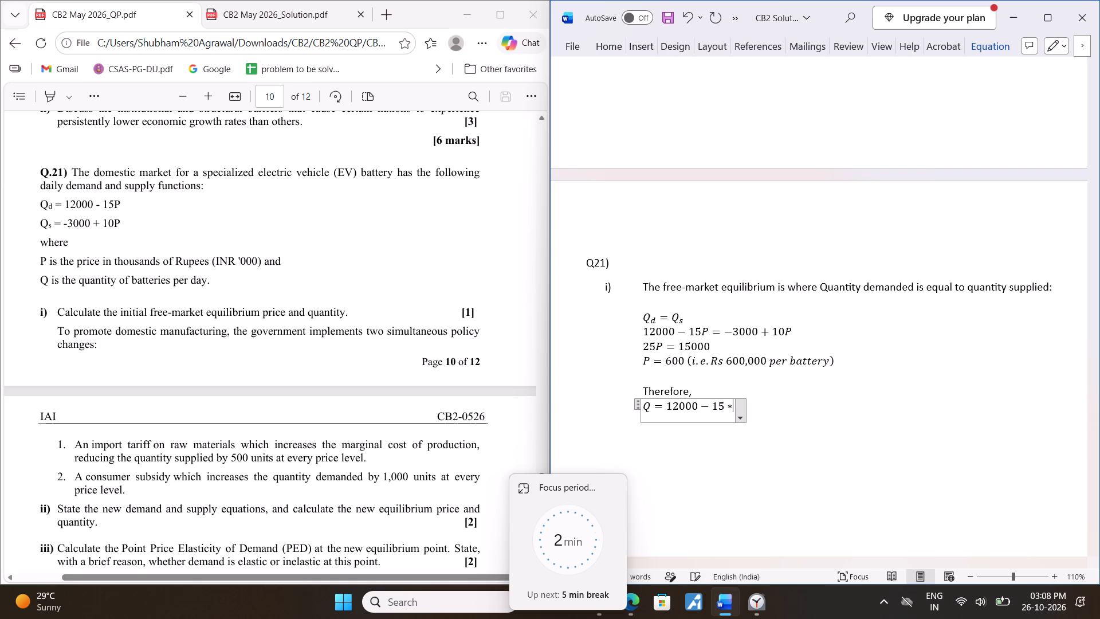
text(600)
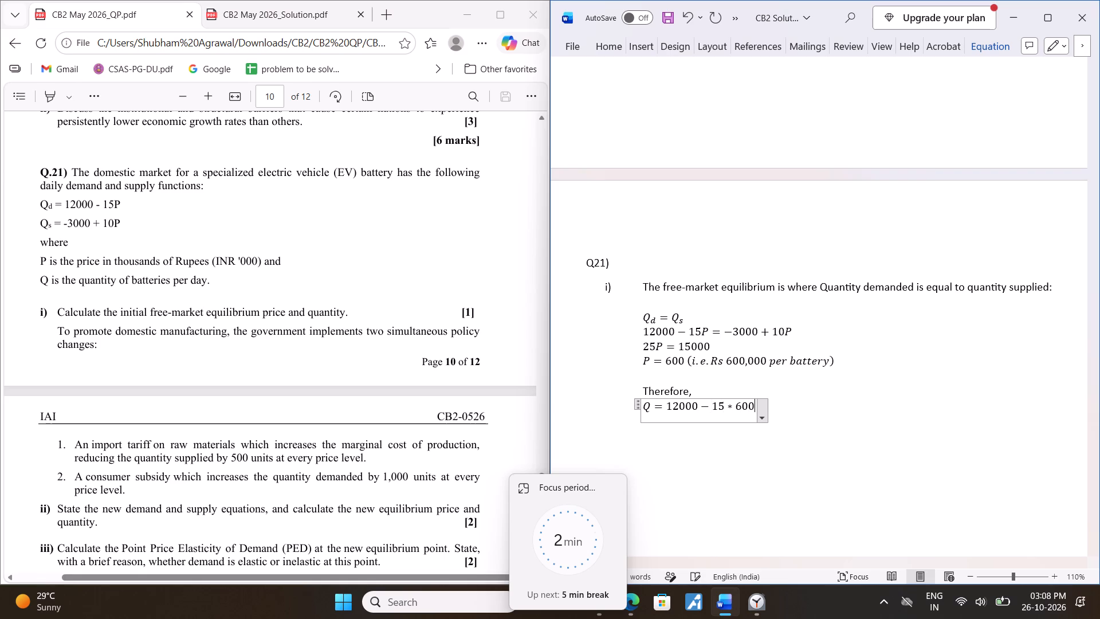
key(equal)
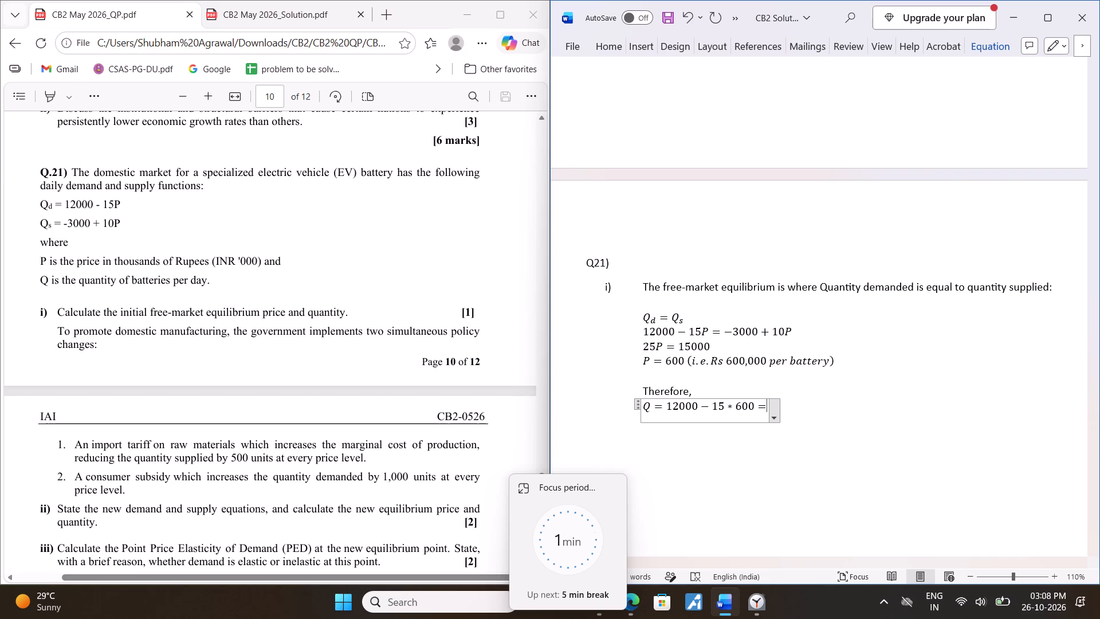
text(3000)
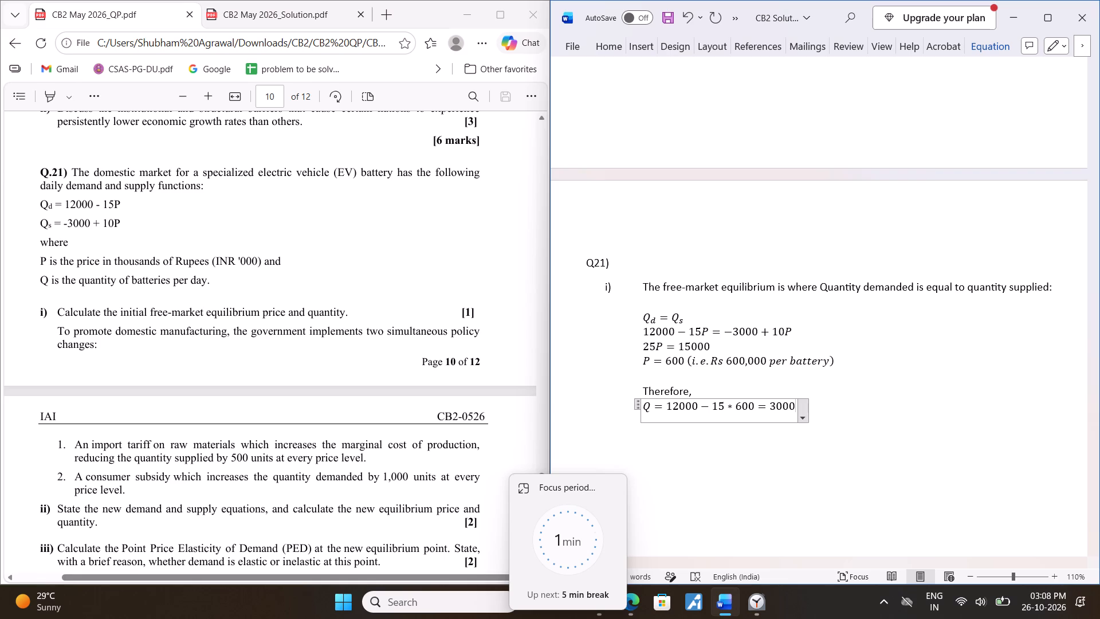
Append "batteries per day" to the quantity equation and leave blank lines below it.
key(space)
text(bat)
key(t)
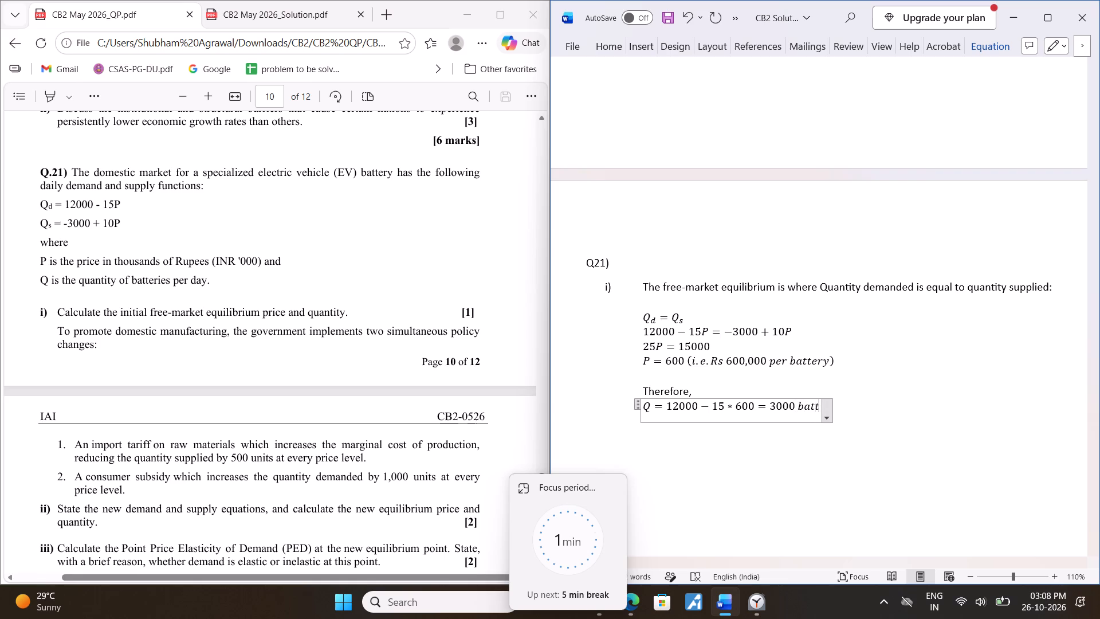
text(eries)
key(space)
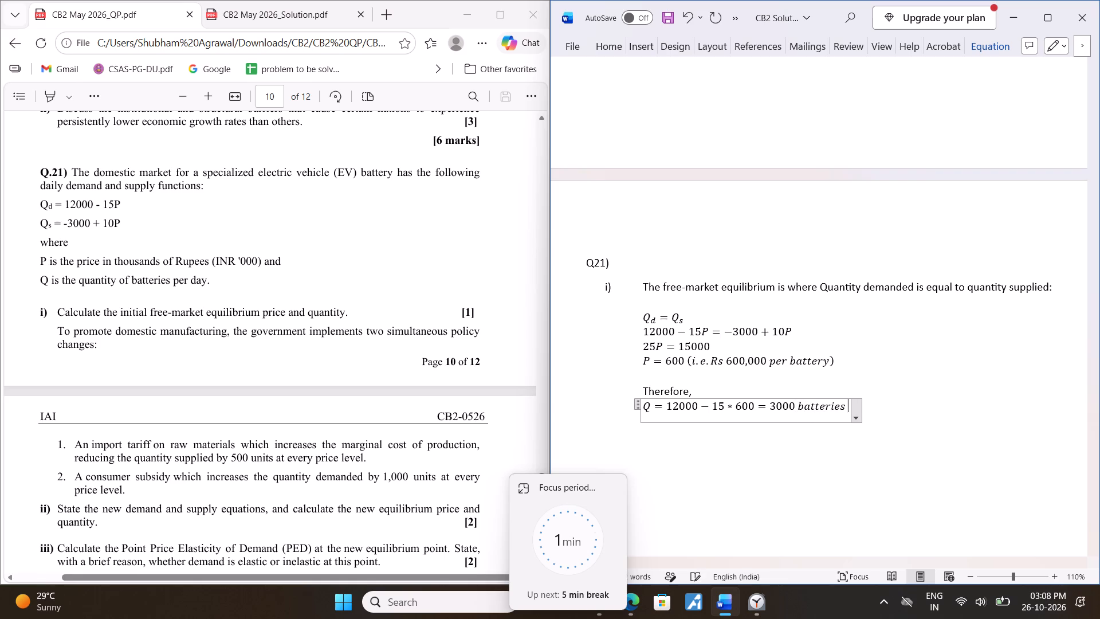
text(per day)
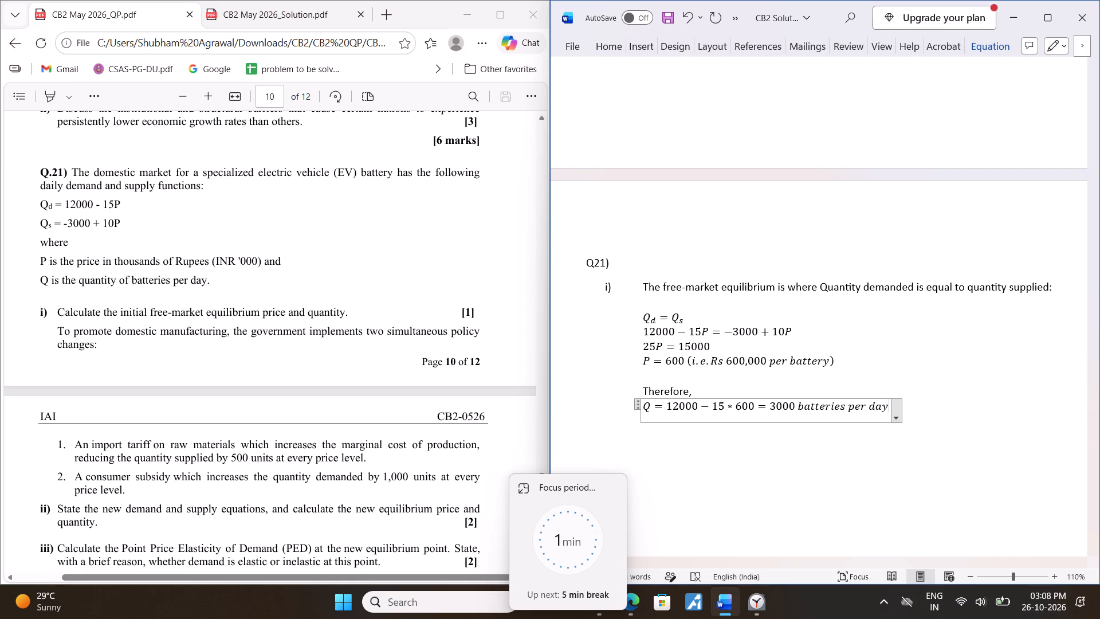
key(Return)
key(Return)
key(Return)
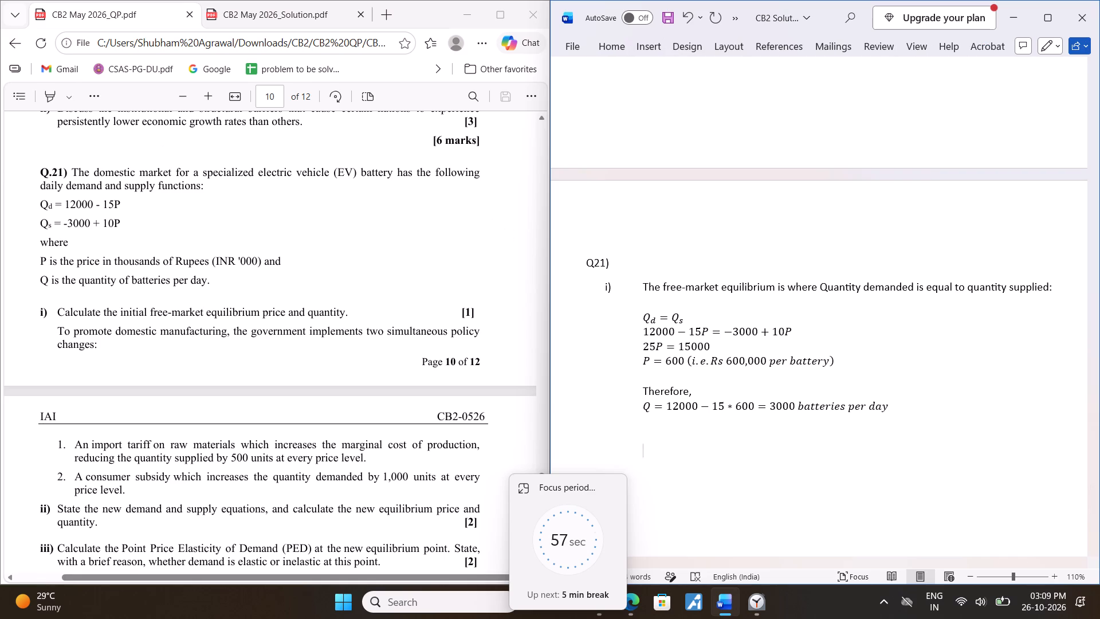
Check the part i) working against Solution 21 in the solution PDF and return to the question paper.
click(261, 17)
scroll(298, 307, down, 4)
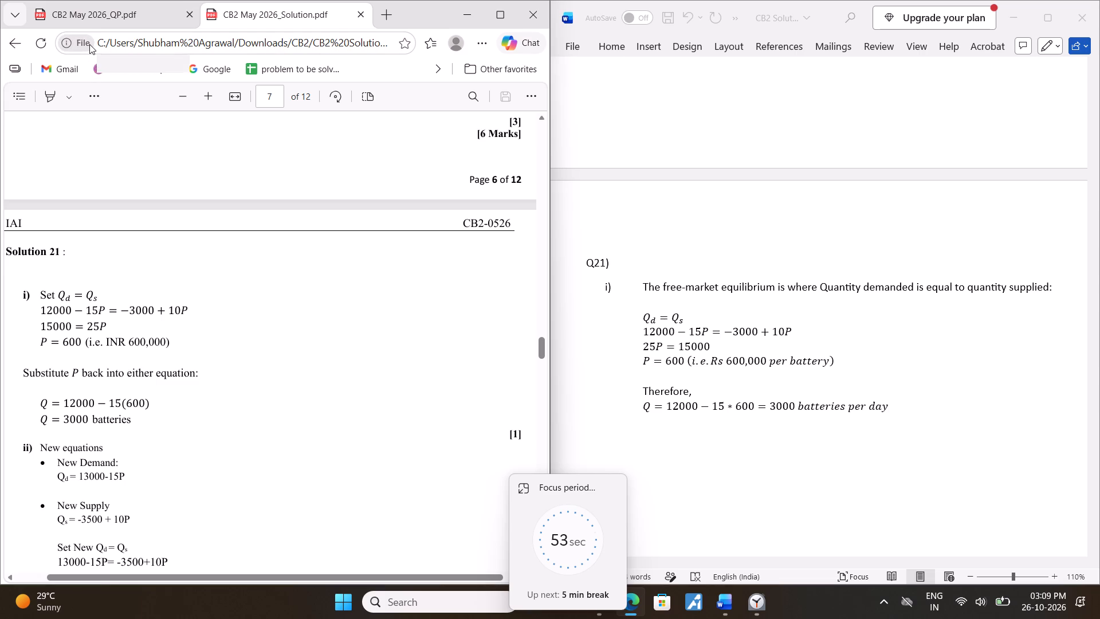
click(85, 11)
Add the part label "ii)" below the part i) answer in the Word document and start an indented line beneath it.
click(681, 454)
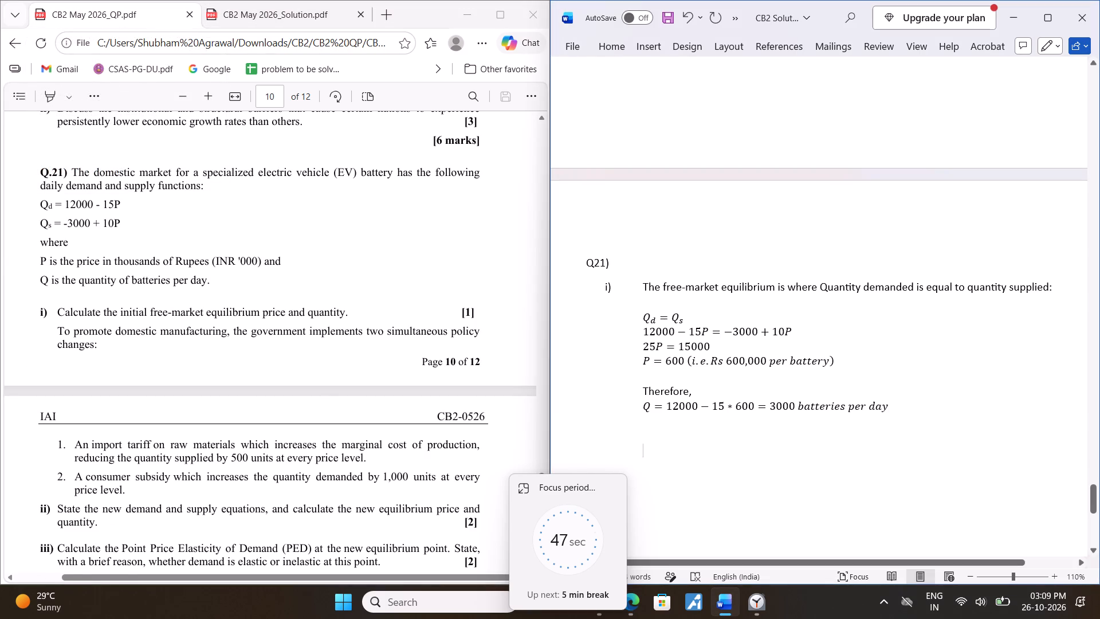
text(ii))
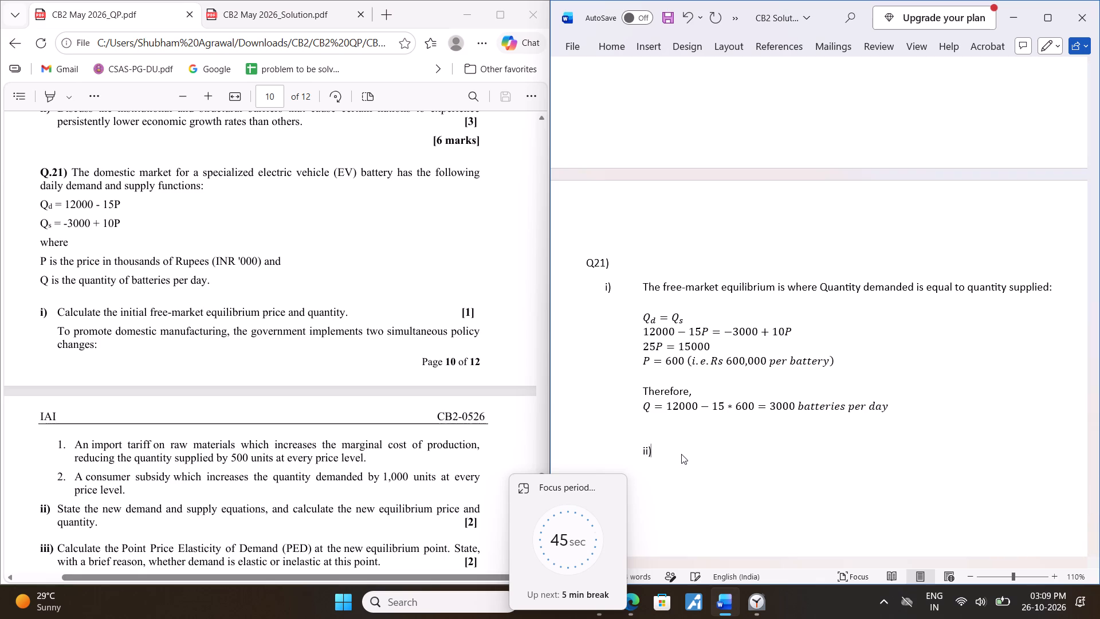
key(space)
key(space)
key(Return)
key(BackSpace)
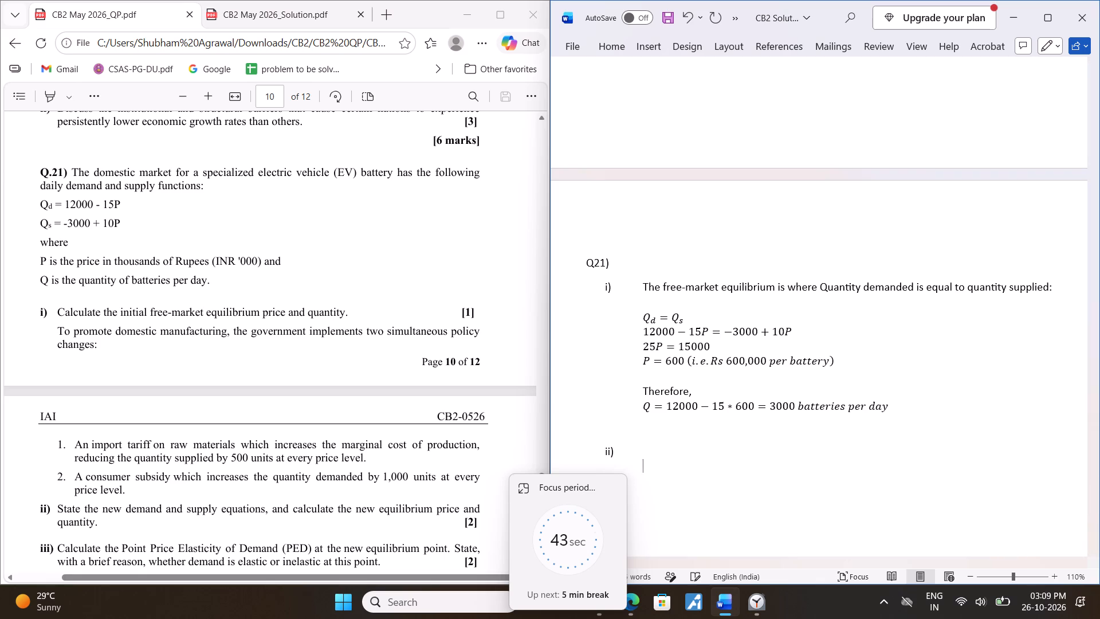
Read the two policy changes for Q.21 part ii) in the question paper and add the heading "New demand equation:" under ii) in the Word document.
scroll(245, 343, down, 2)
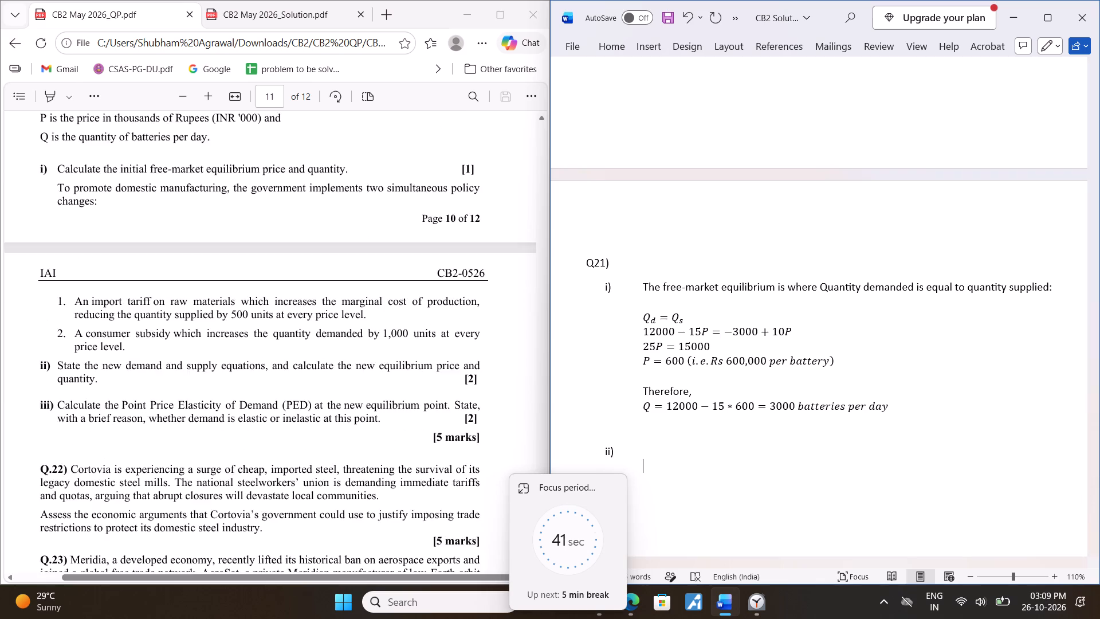
scroll(245, 343, down, 2)
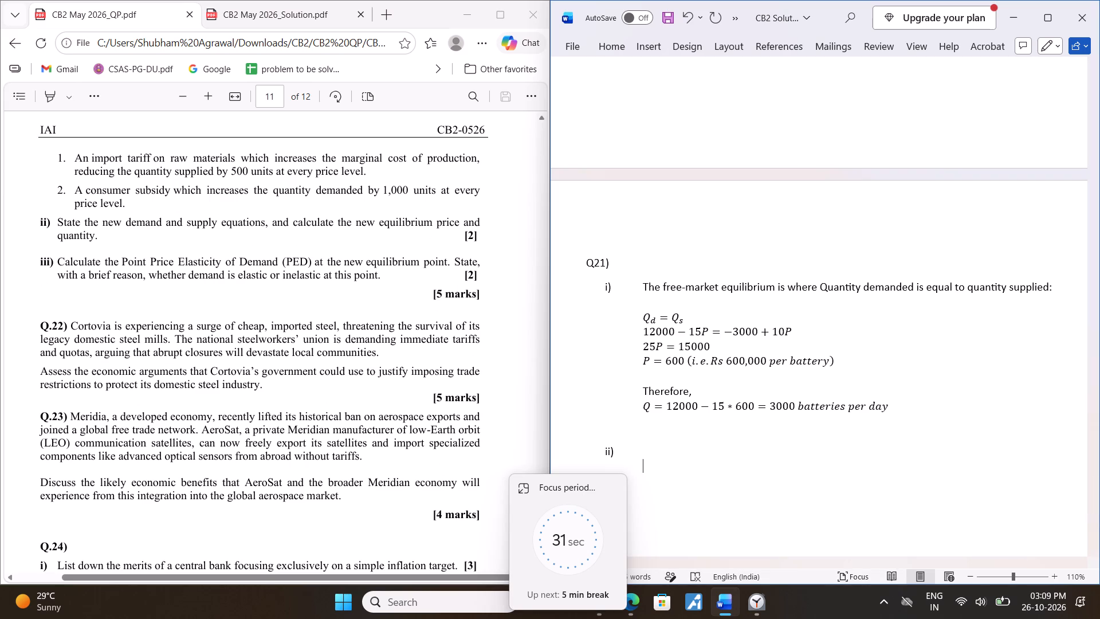
scroll(346, 327, up, 2)
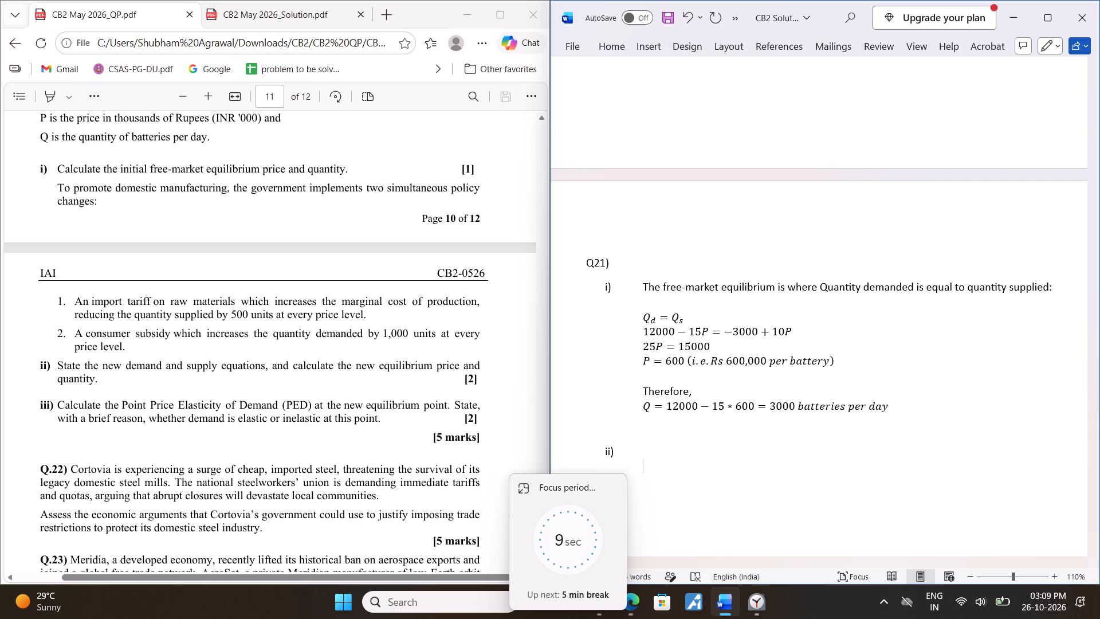
text(New)
key(space)
text(demand)
key(space)
key(e)
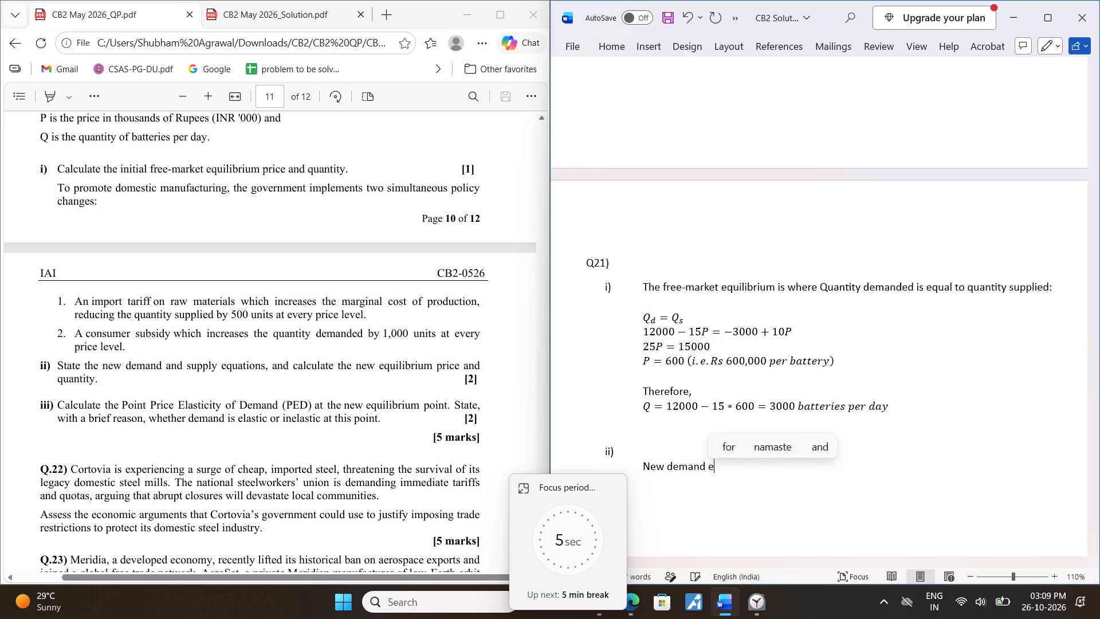
key(BackSpace)
key(BackSpace)
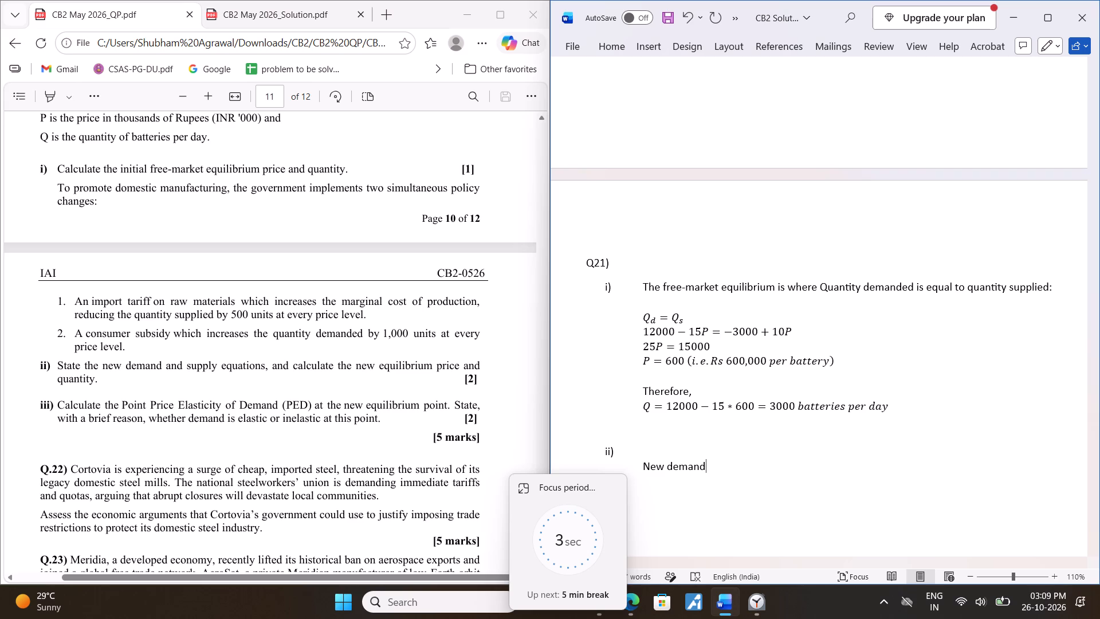
key(Left)
key(Left)
key(Left)
key(Left)
key(Left)
key(Right)
key(Right)
key(Right)
key(Right)
key(Right)
key(Right)
key(space)
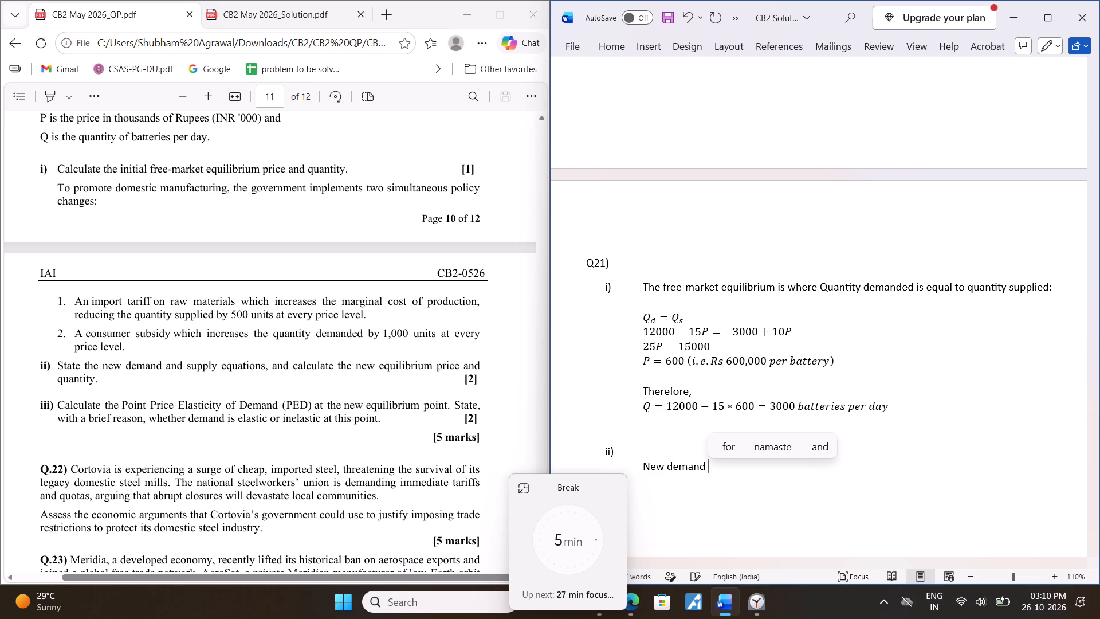
text(equation)
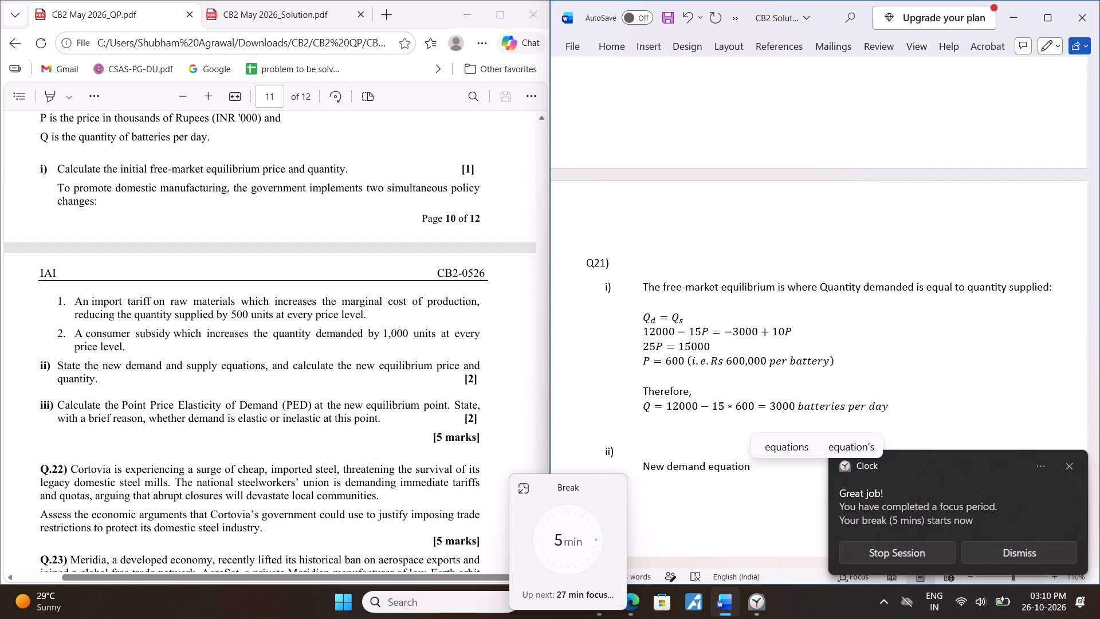
key(shift+colon)
key(Return)
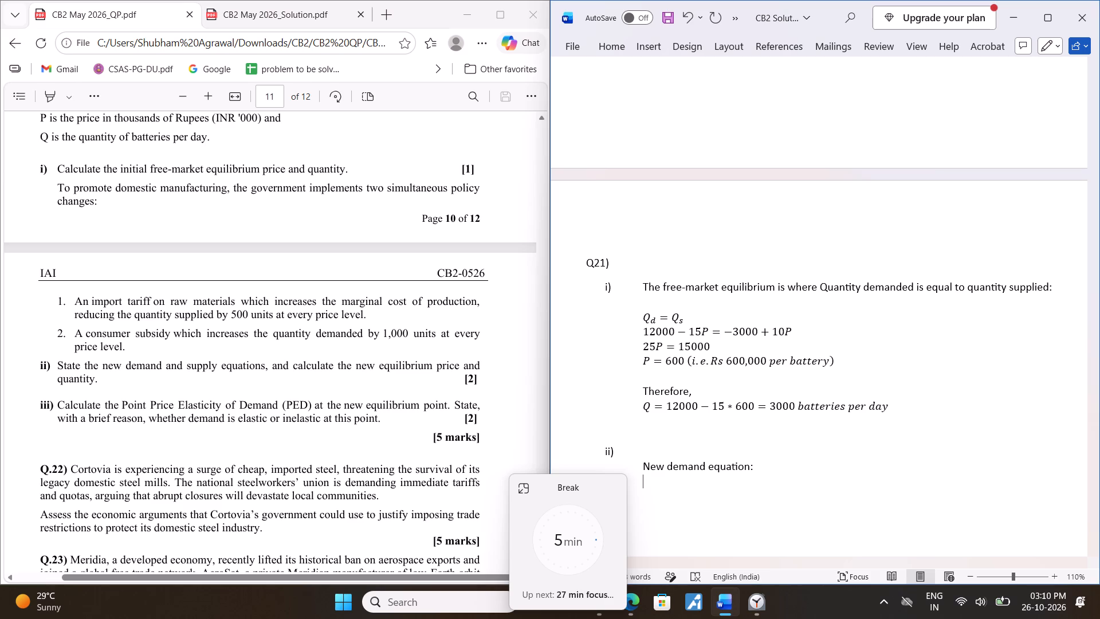
Insert the equation Q′_d = 13000 − 15P below the demand heading and leave a blank line after it.
key(alt+equal)
key(shift+q)
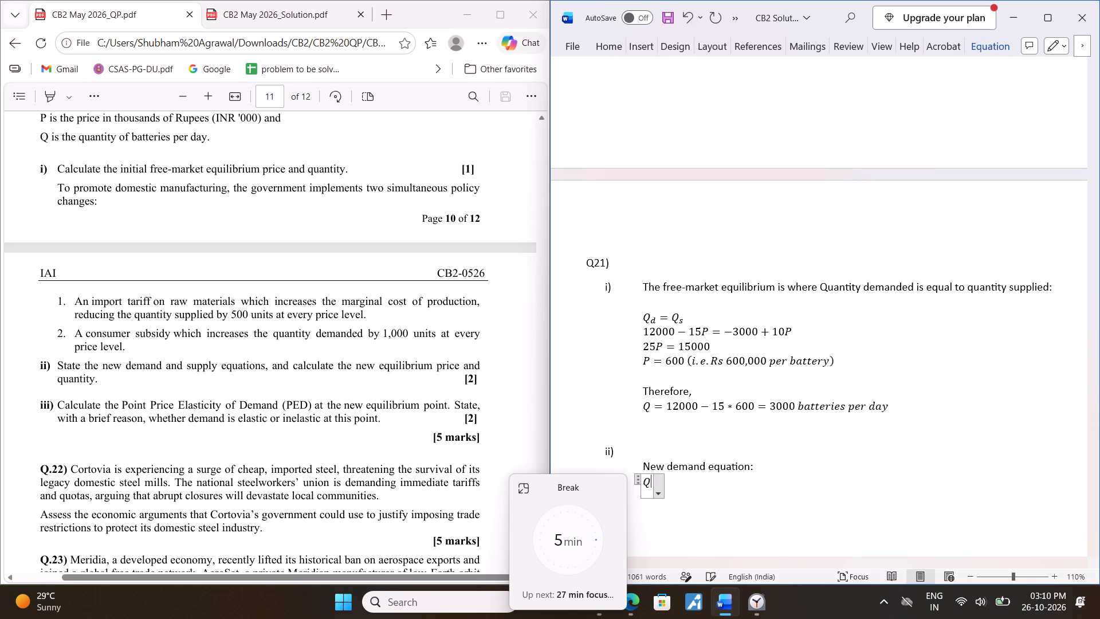
text(_d)
key(space)
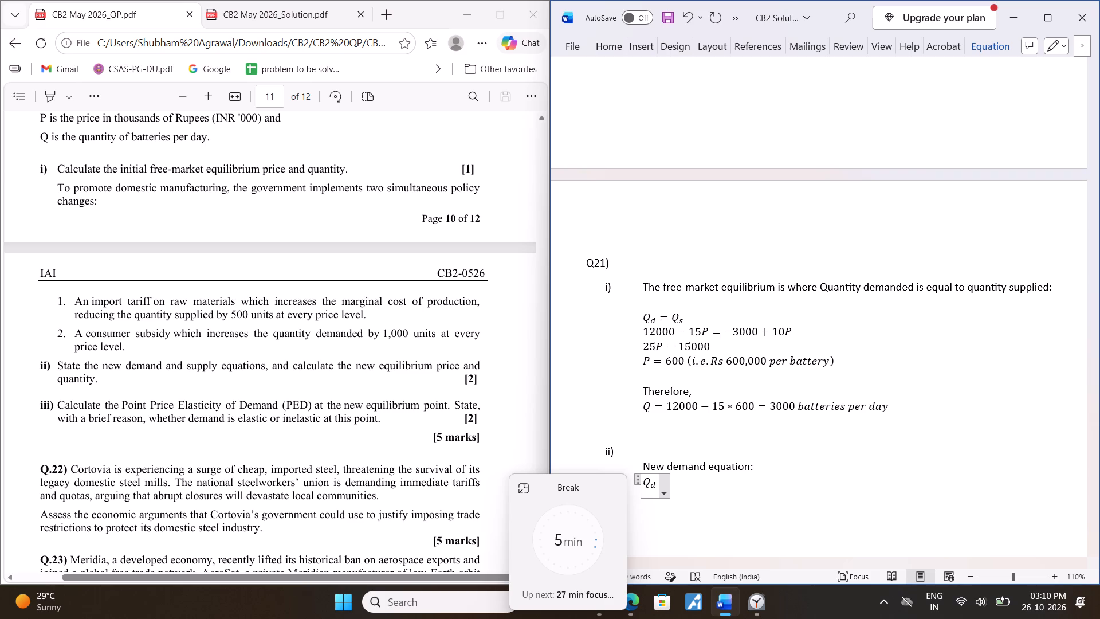
text(')
key(space)
key(equal)
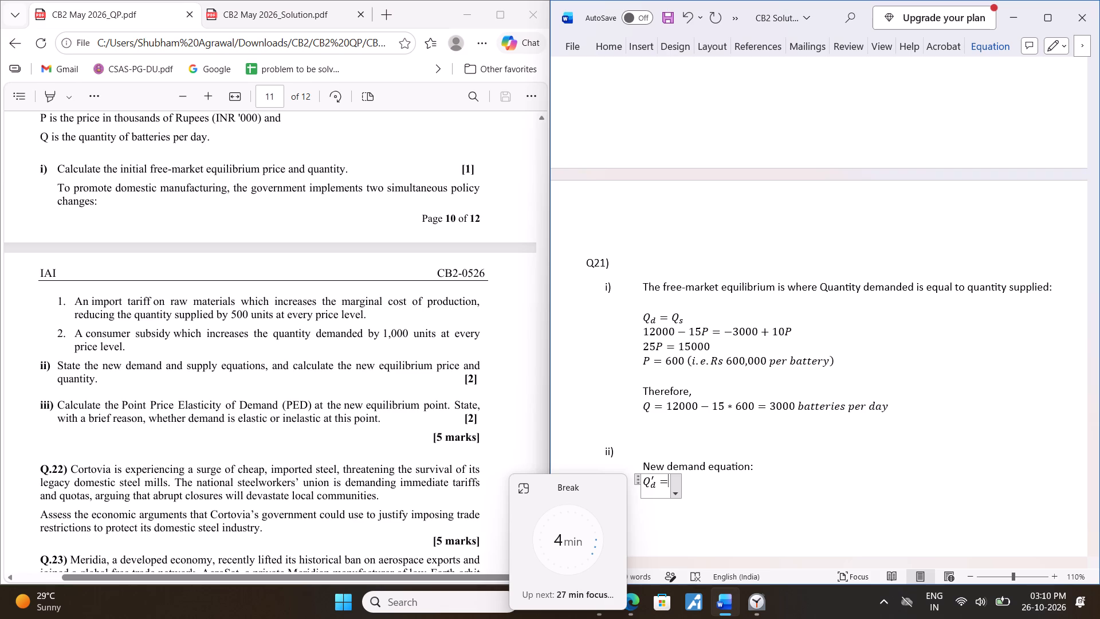
text(13000)
key(minus)
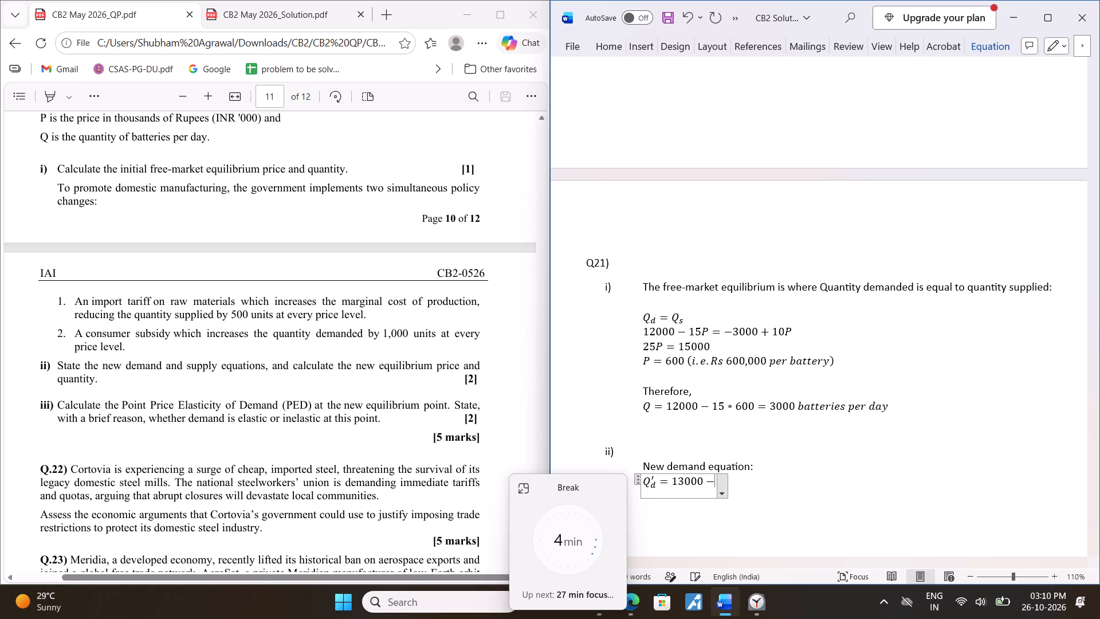
text(15)
key(shift+p)
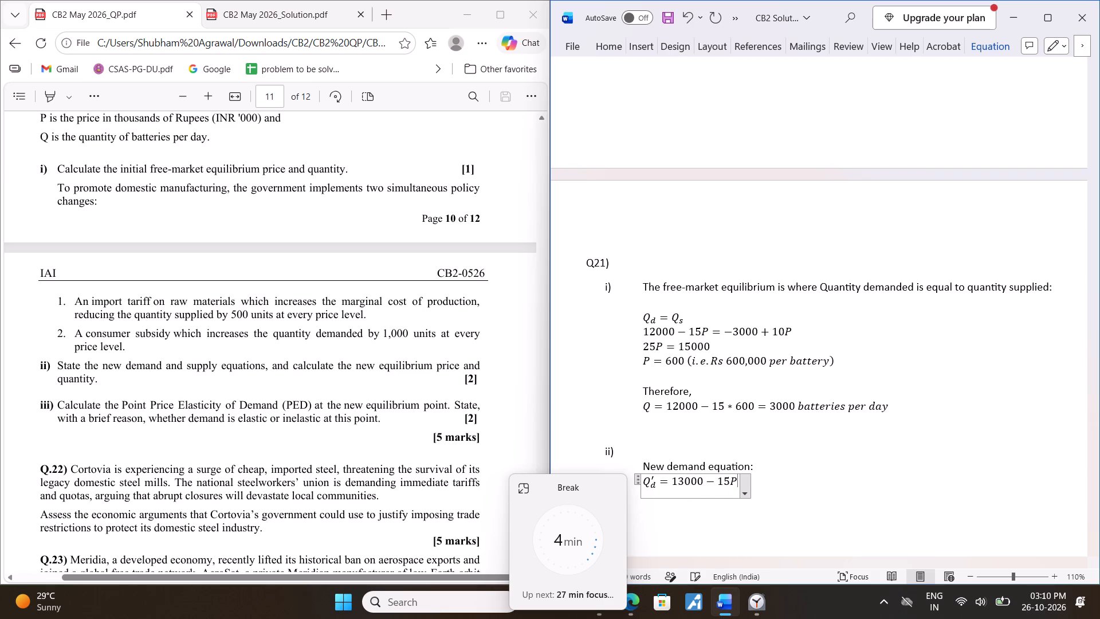
key(Return)
key(Return)
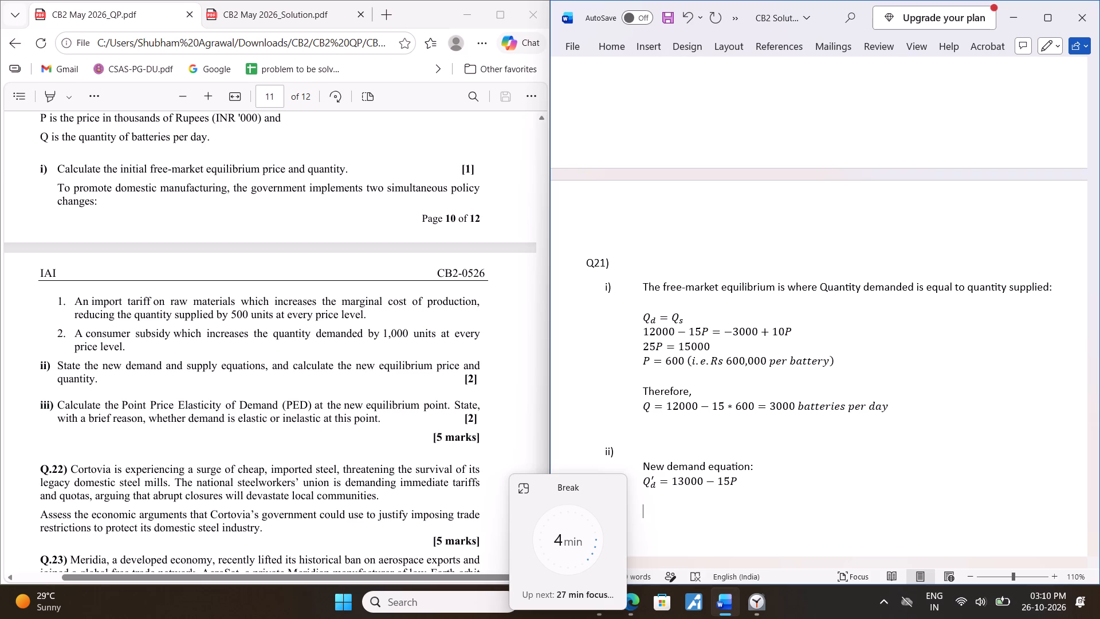
Add the heading "New supply equation:" below the new demand equation and start a line beneath it.
text(Nr)
key(BackSpace)
text(ew)
key(space)
text(supply equation)
key(shift+colon)
key(Return)
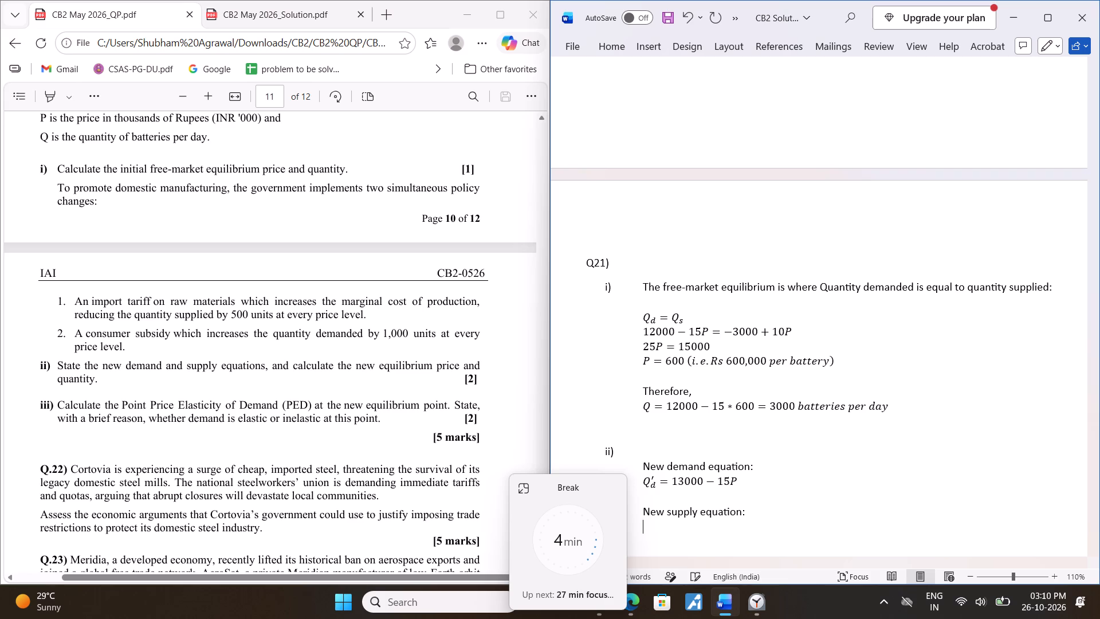
Insert the equation Q′_s = −3500 + 10P below the supply heading and leave a blank line after it.
key(alt+equal)
text(Q_s)
key(space)
text(')
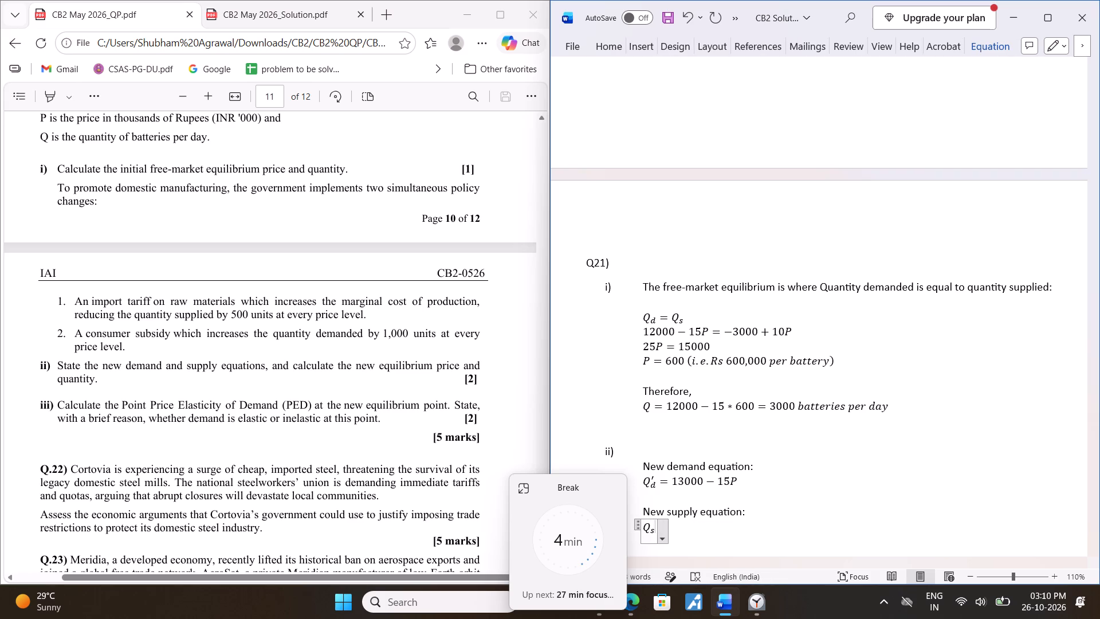
key(space)
key(equal)
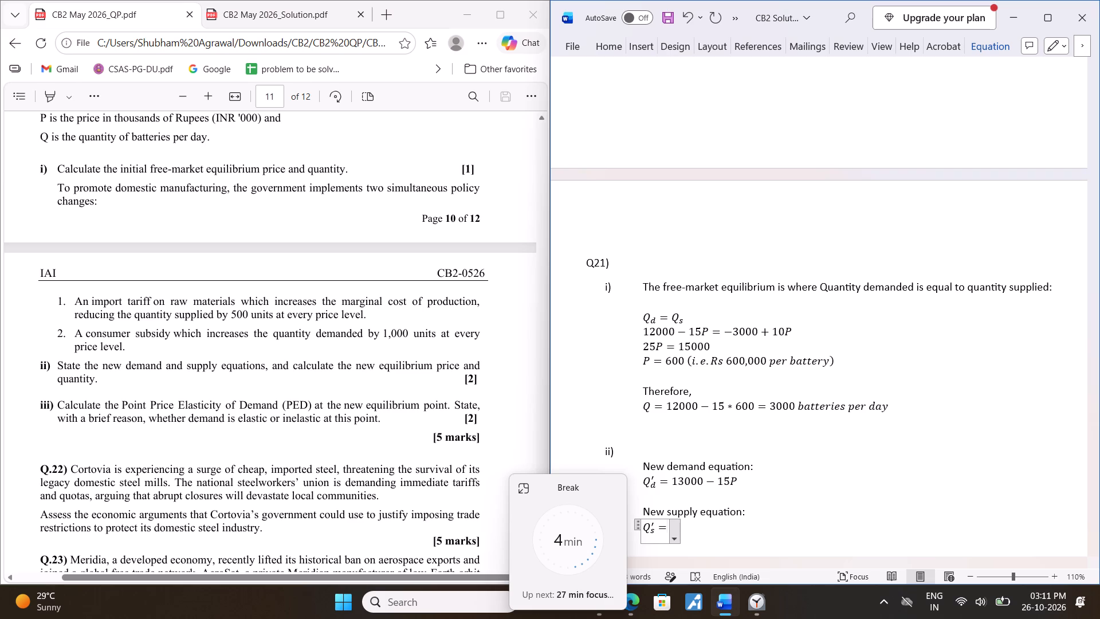
key(minus)
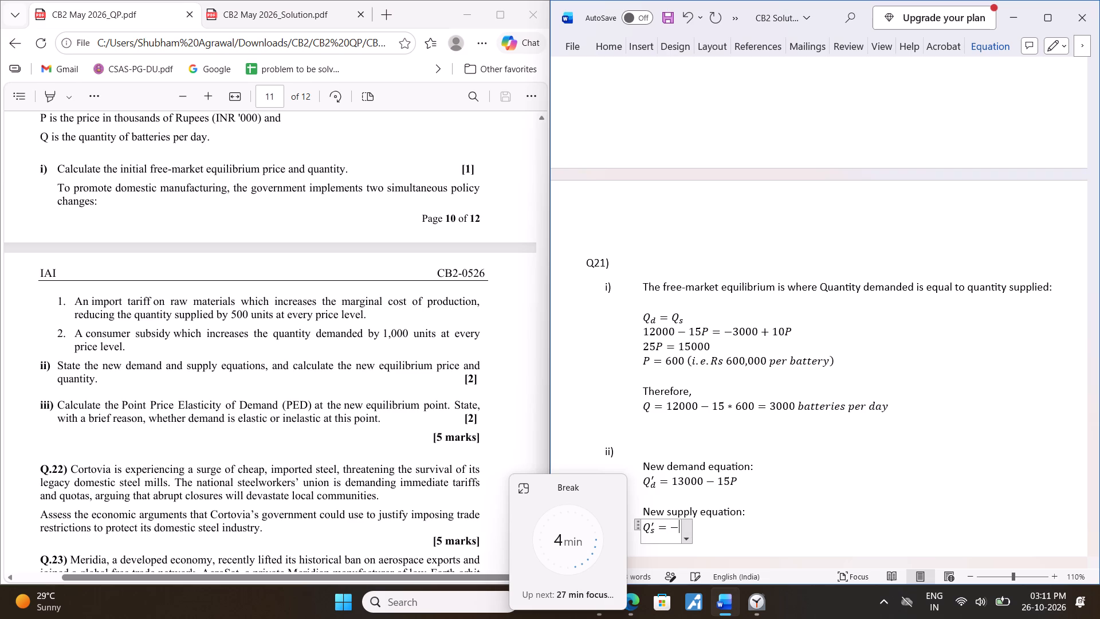
text(3500)
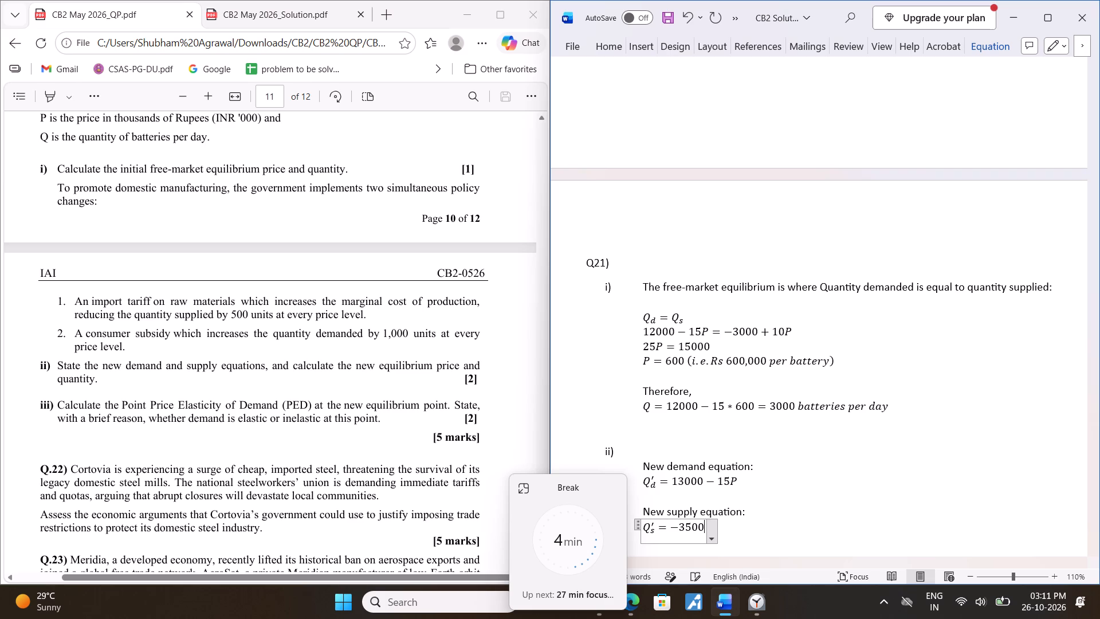
text(+10)
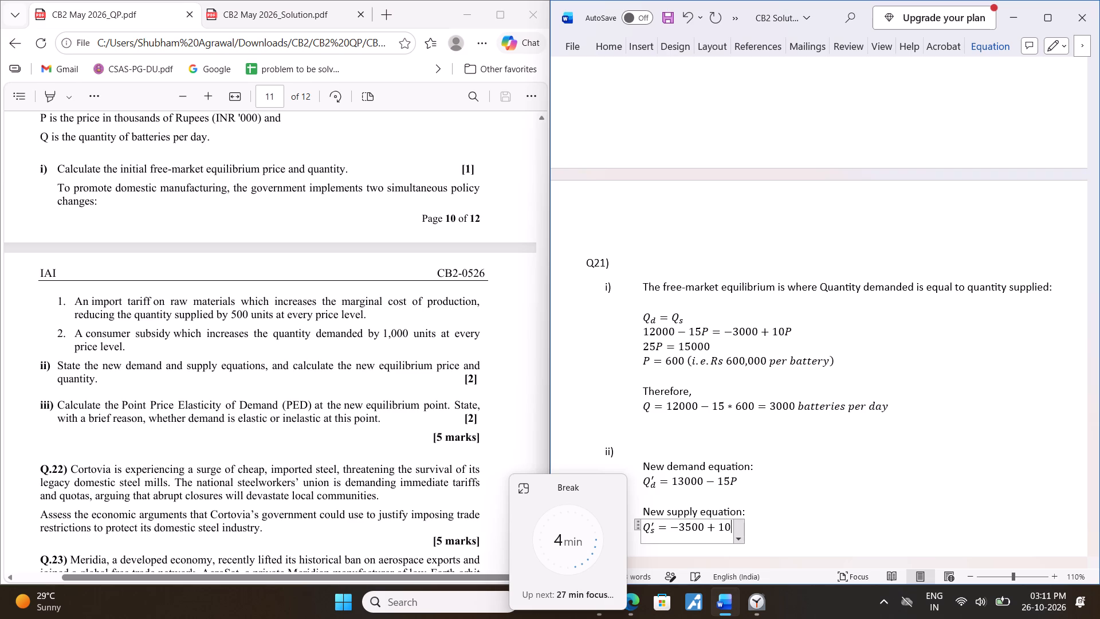
key(shift+p)
key(Return)
key(Return)
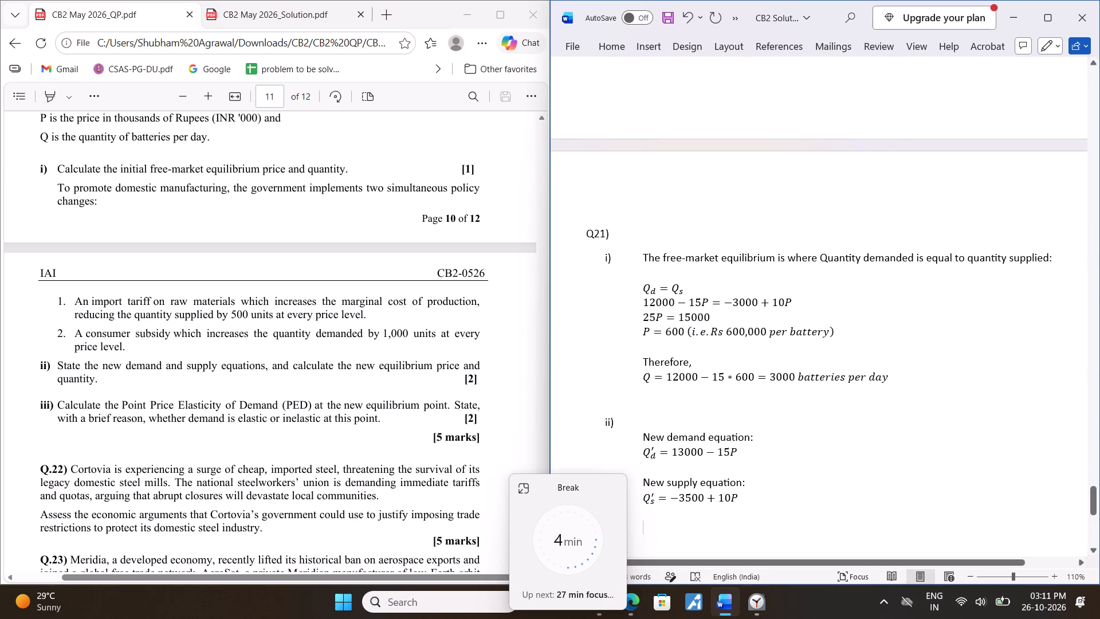
Write the lead-in "New equilibrium quantity and price will be as follows:" below the supply equation and start a line beneath it.
text(New)
key(space)
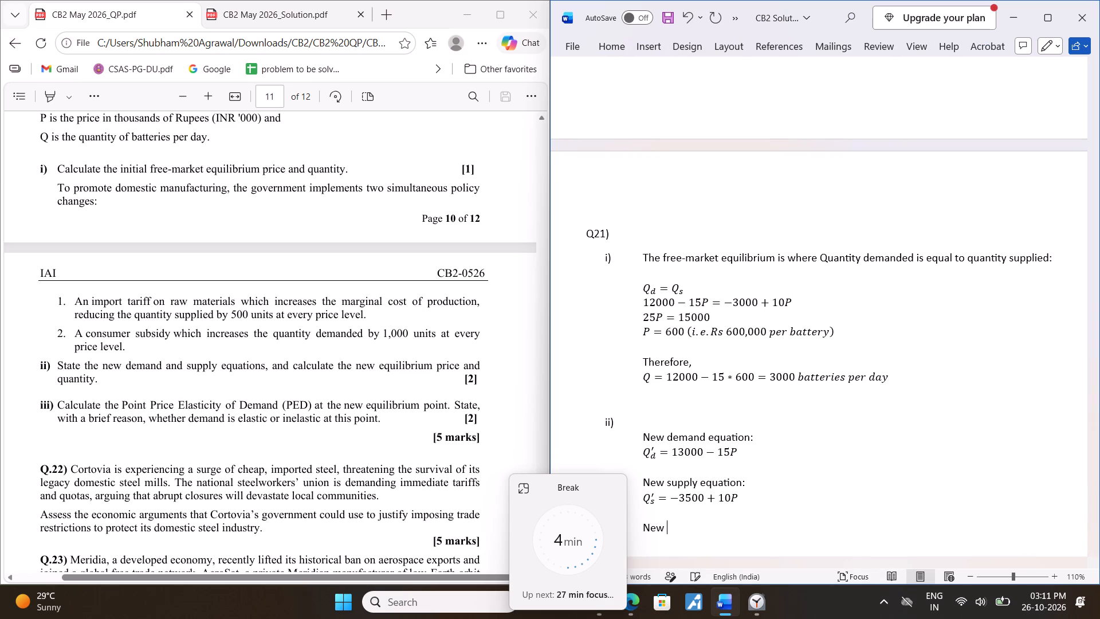
text(equi)
text(librium)
key(space)
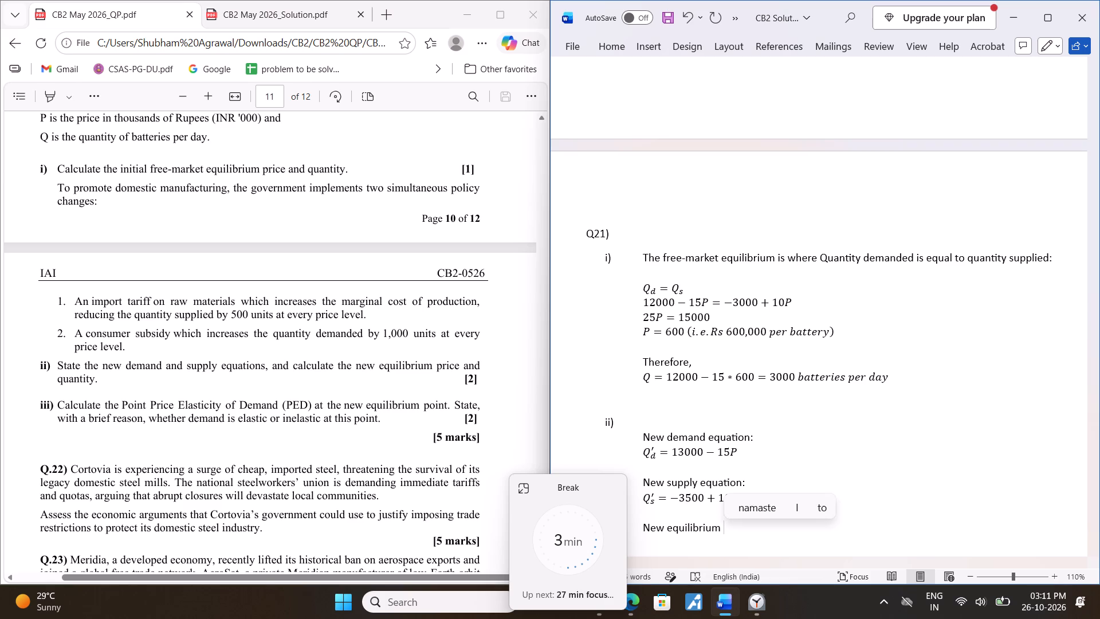
text(quantity and price wi)
text(l b)
key(BackSpace)
key(BackSpace)
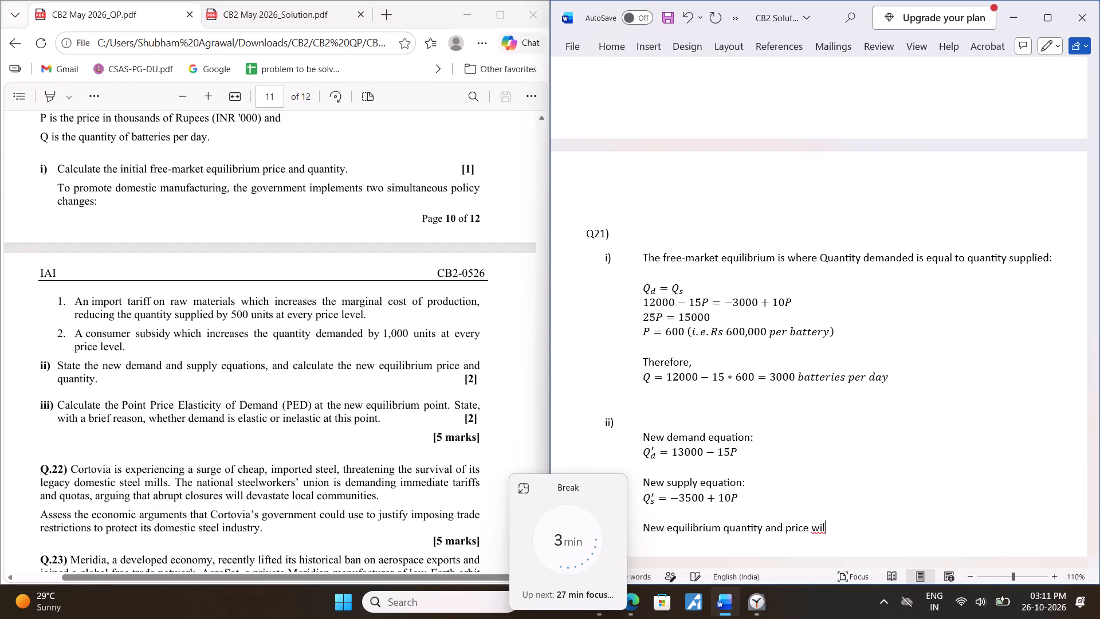
text(l be as follows:)
key(Return)
key(Return)
key(BackSpace)
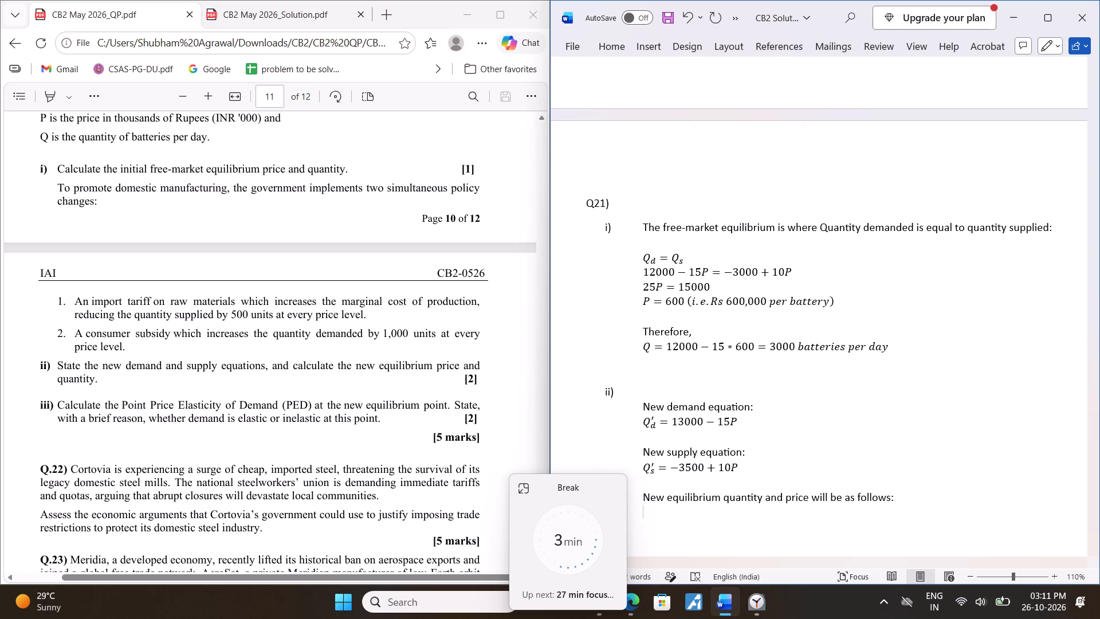
Insert the equilibrium condition Q′_d = Q′_s as an equation below the lead-in and start another equation line.
key(alt+equal)
text(Q_)
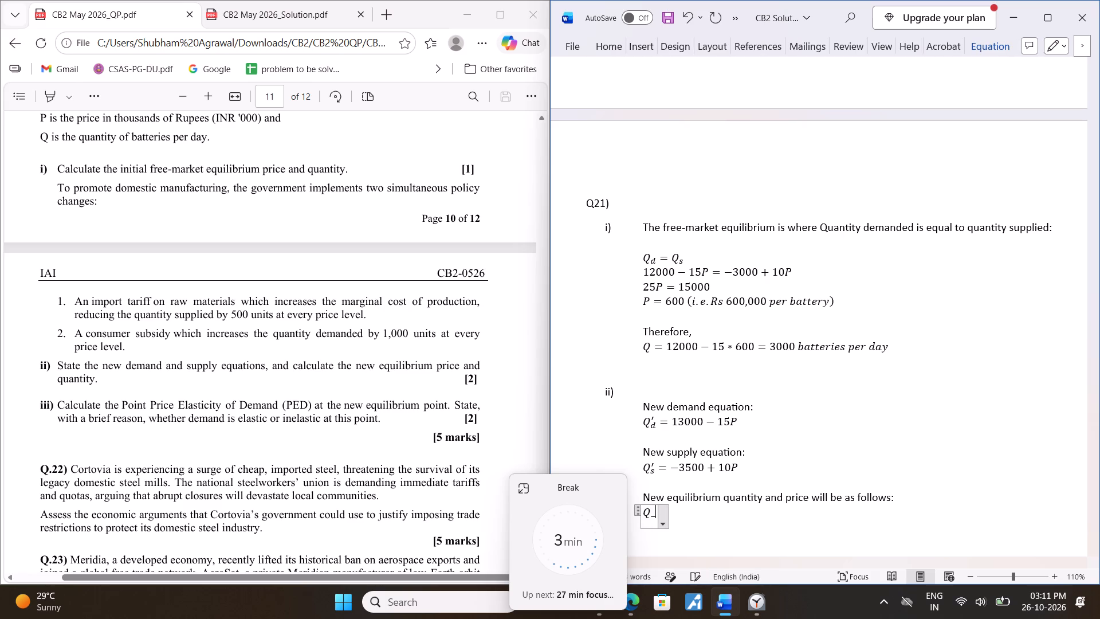
text(d)
key(space)
text(')
key(space)
key(equal)
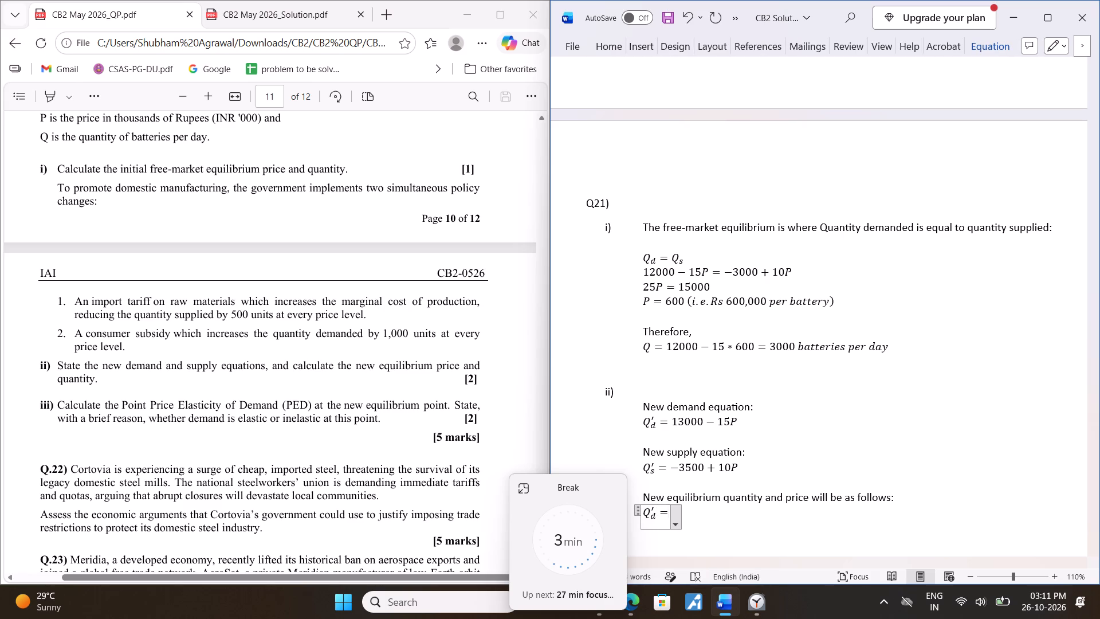
text(Q_)
text(s)
key(space)
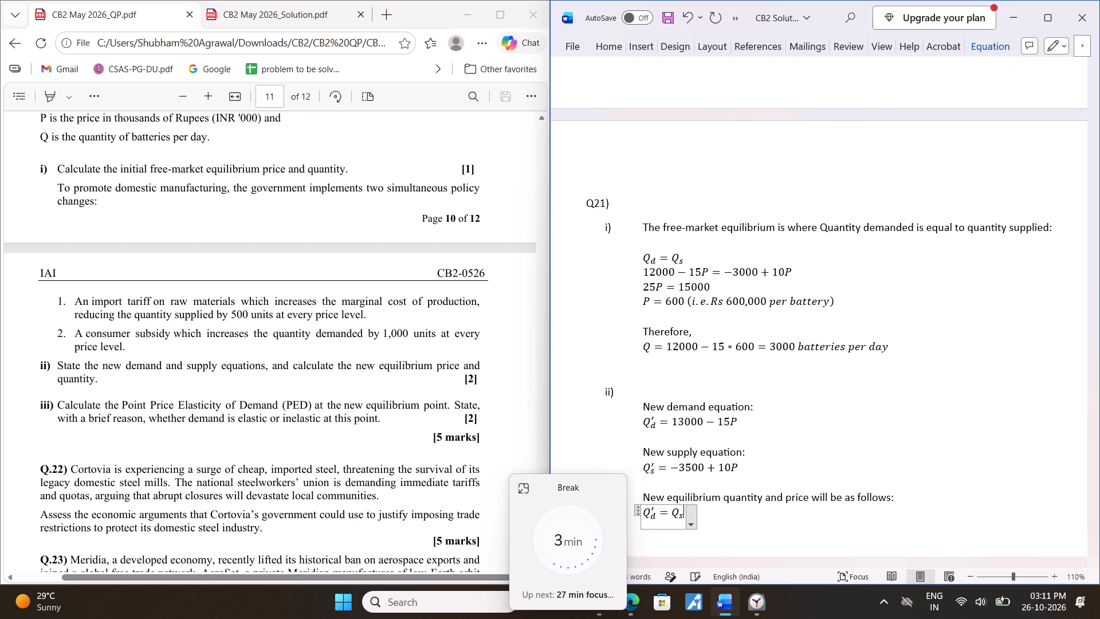
text(')
key(space)
key(Return)
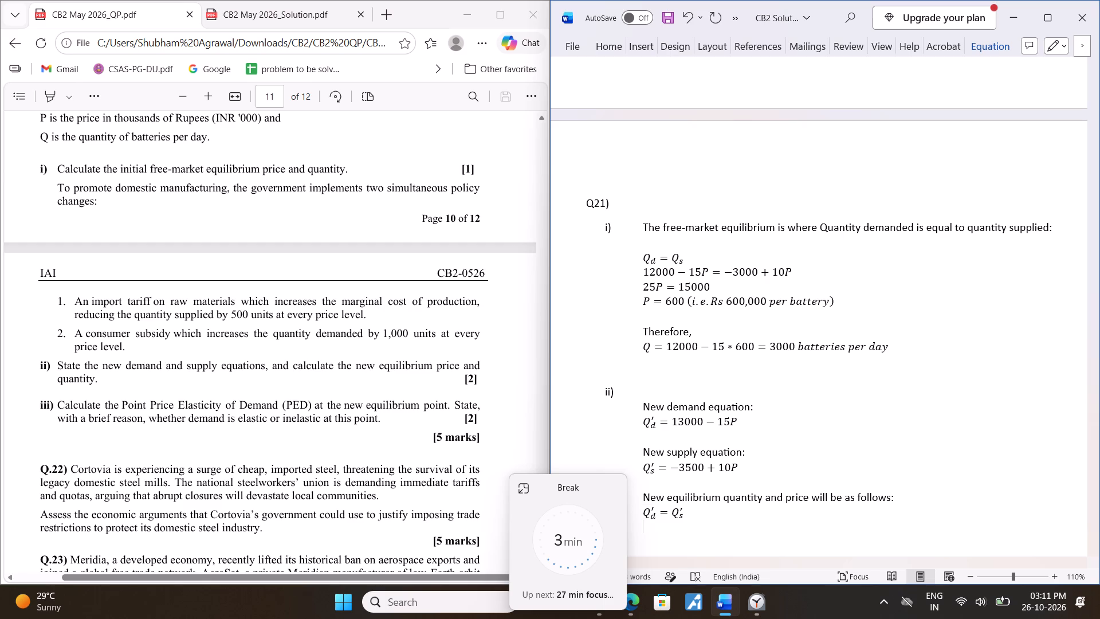
Enter the substituted equation 13000 − 15P = −3500 + 10P below the equilibrium condition and start a line beneath it.
text(13000)
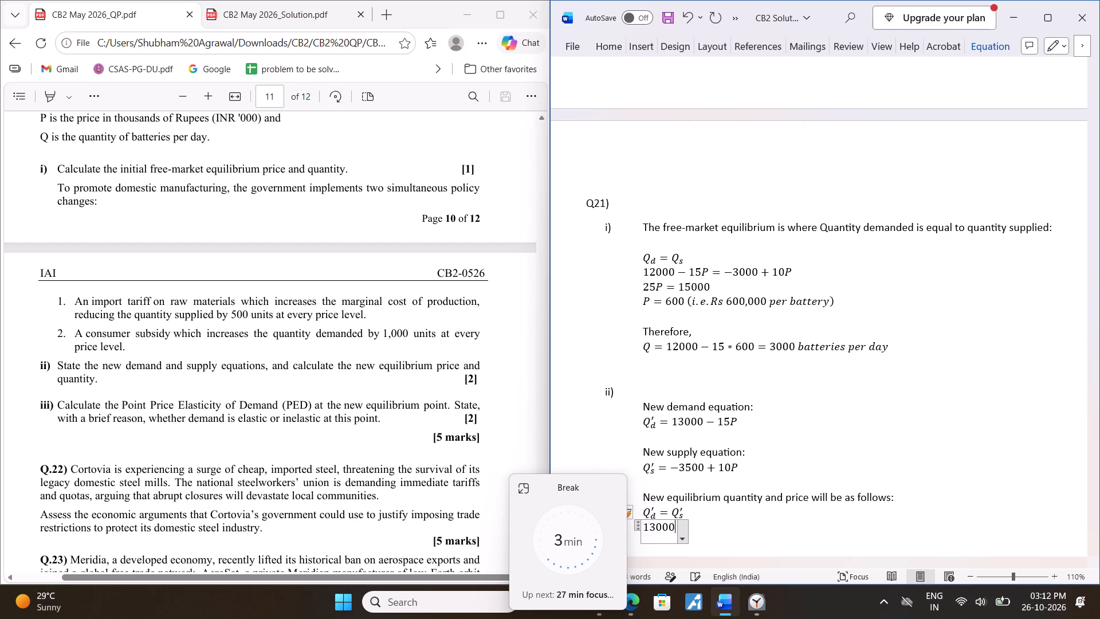
key(minus)
text(15)
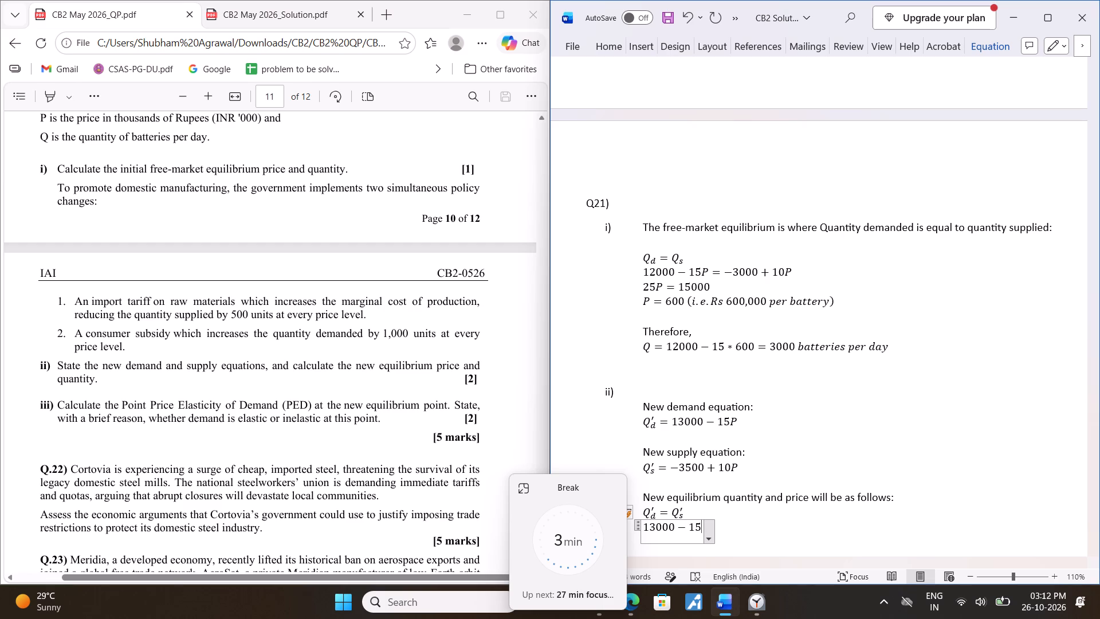
key(shift+p)
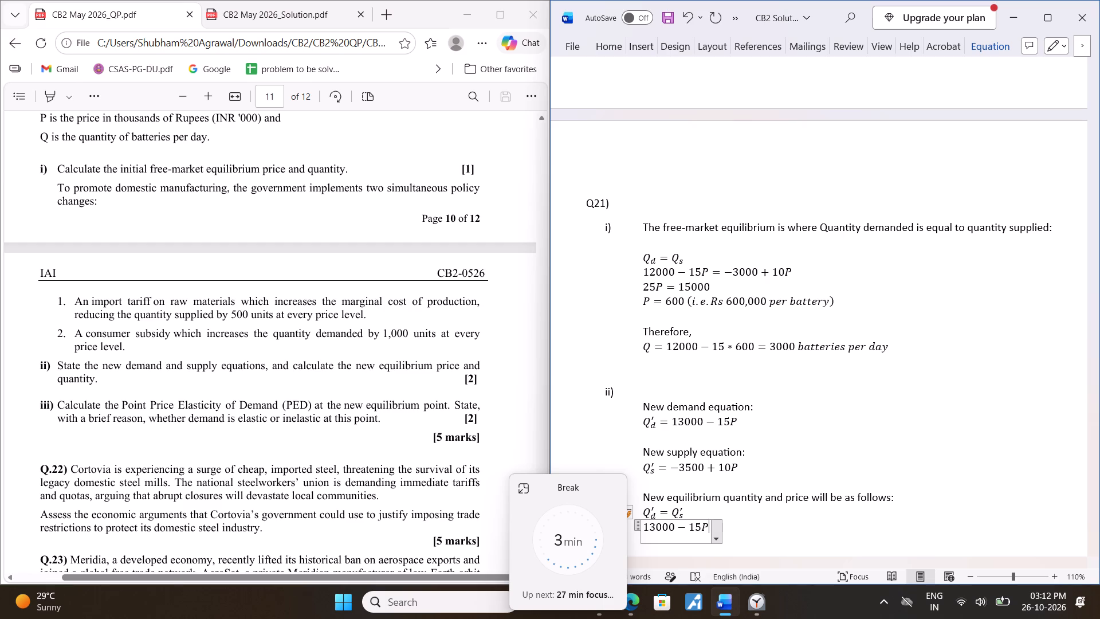
key(equal)
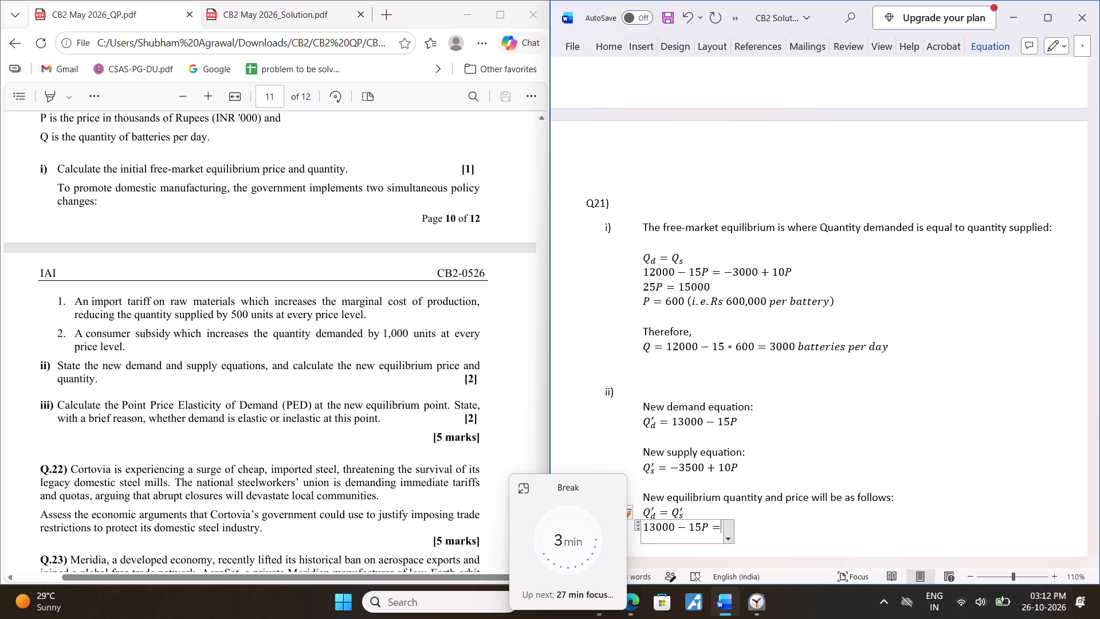
text(-35)
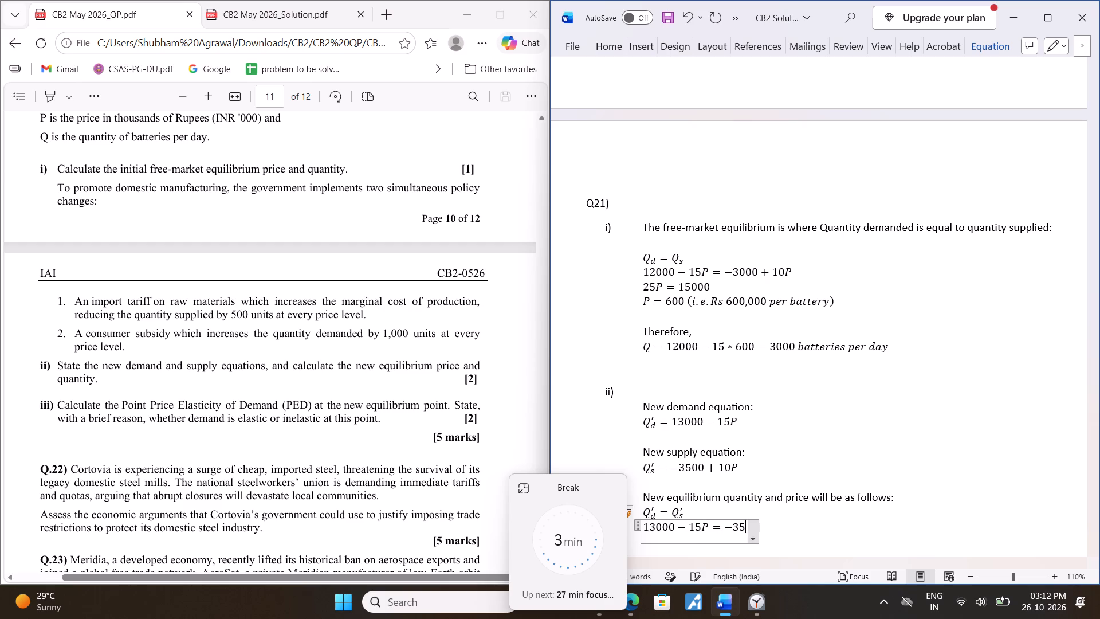
text(00)
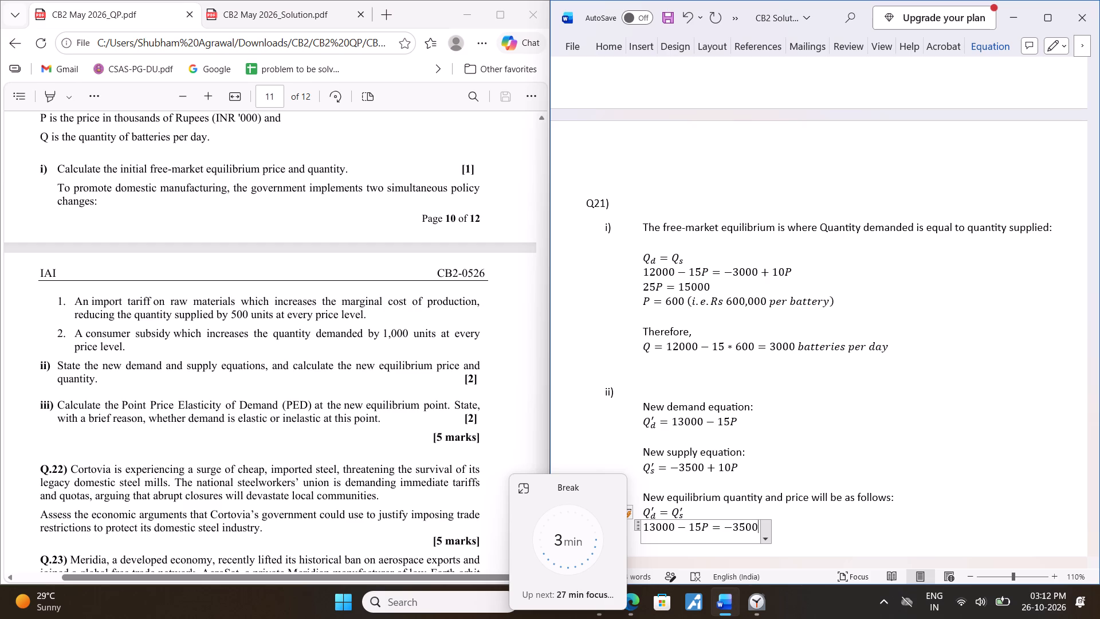
key(plus)
text(10P)
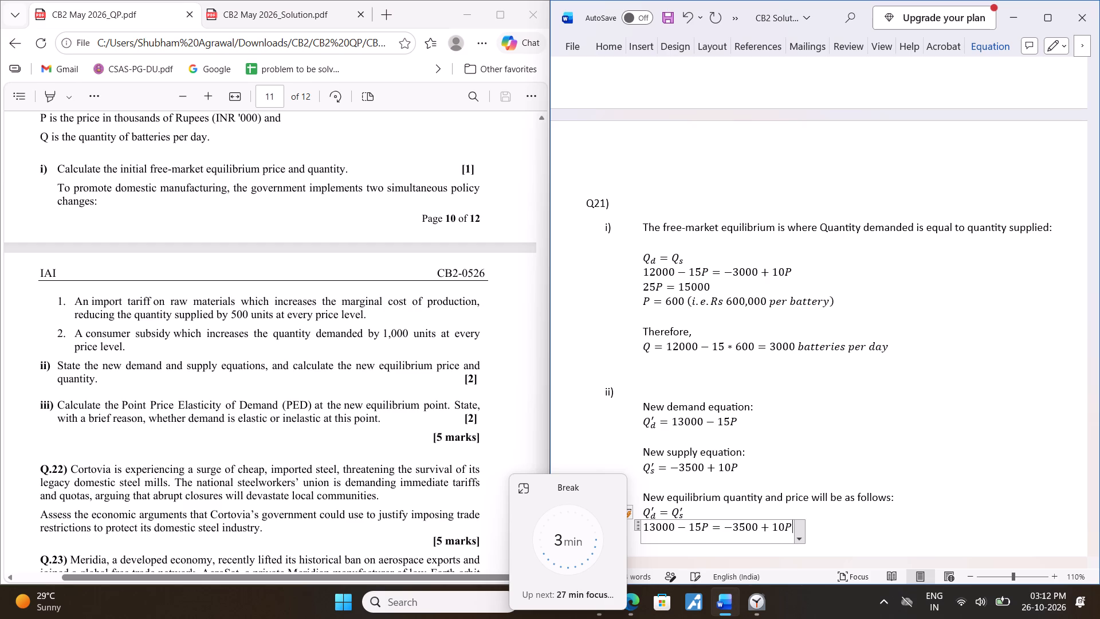
key(Return)
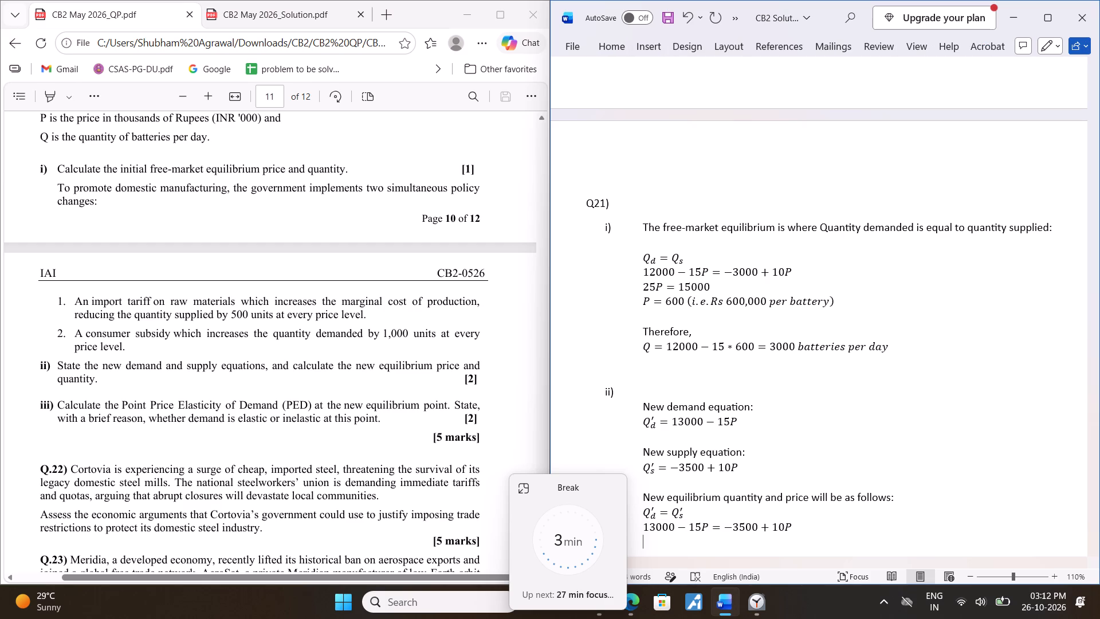
Insert the simplified equation 25P = 16500 on the line below.
key(equal)
key(BackSpace)
key(alt+equal)
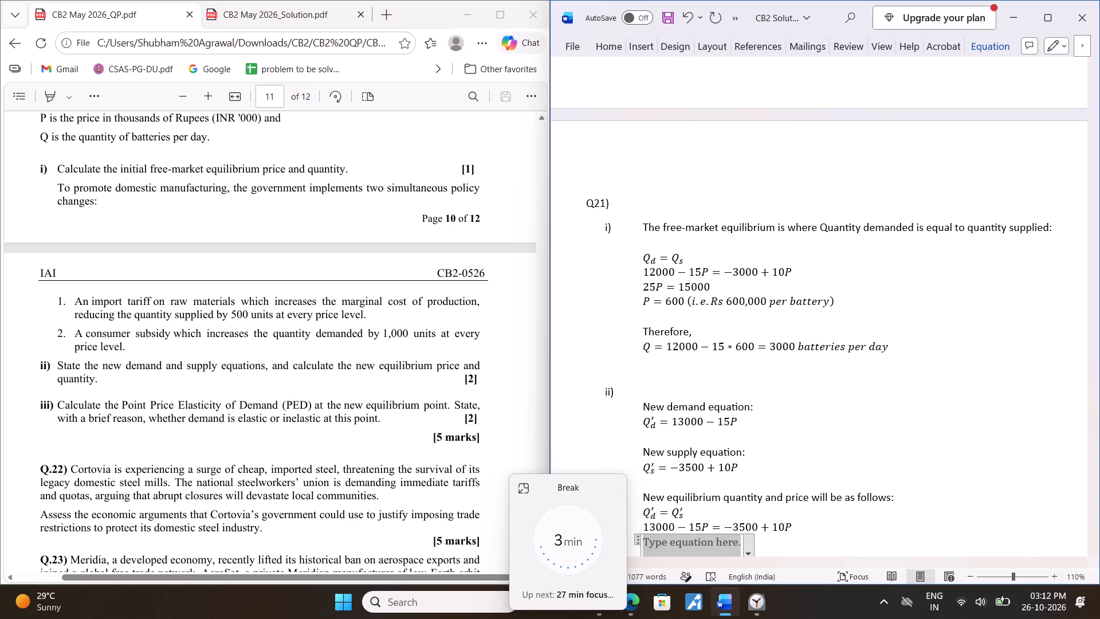
text(25P=)
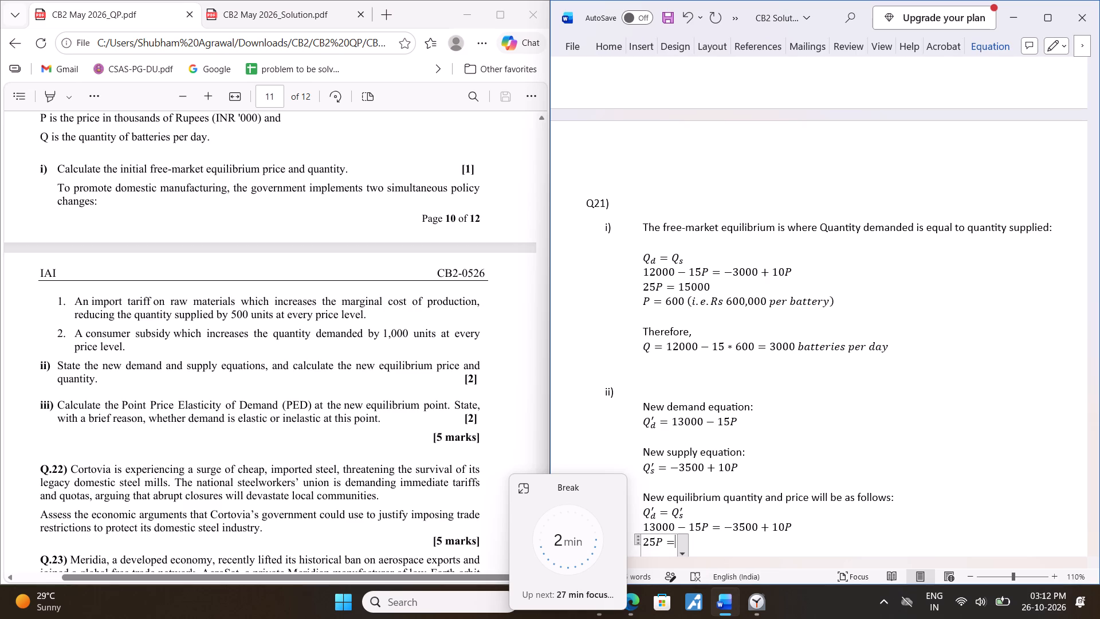
text(165)
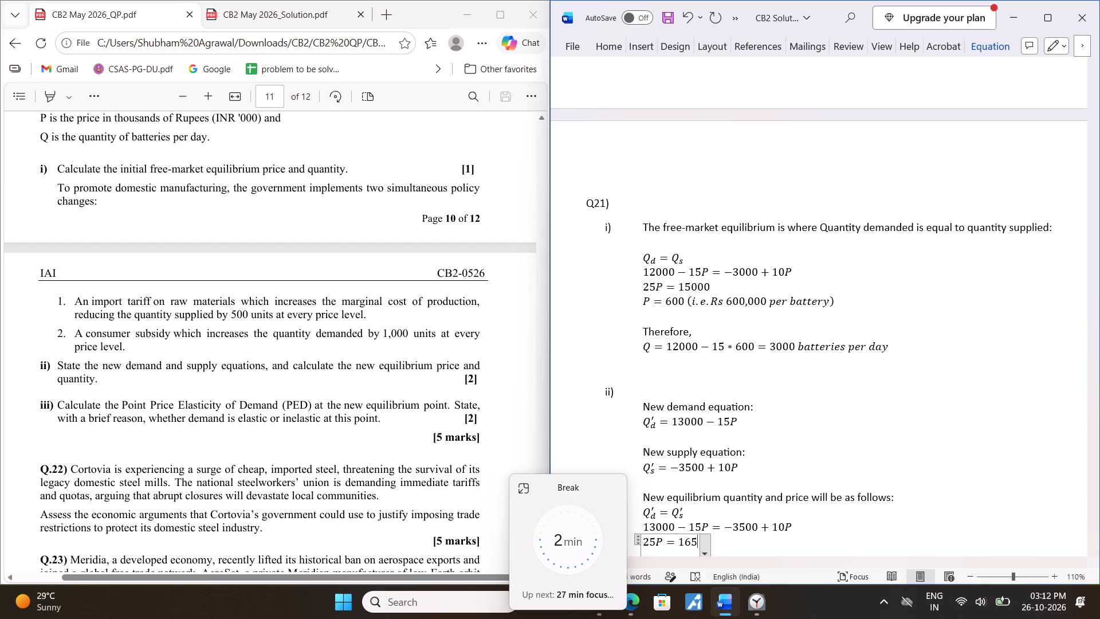
text(00)
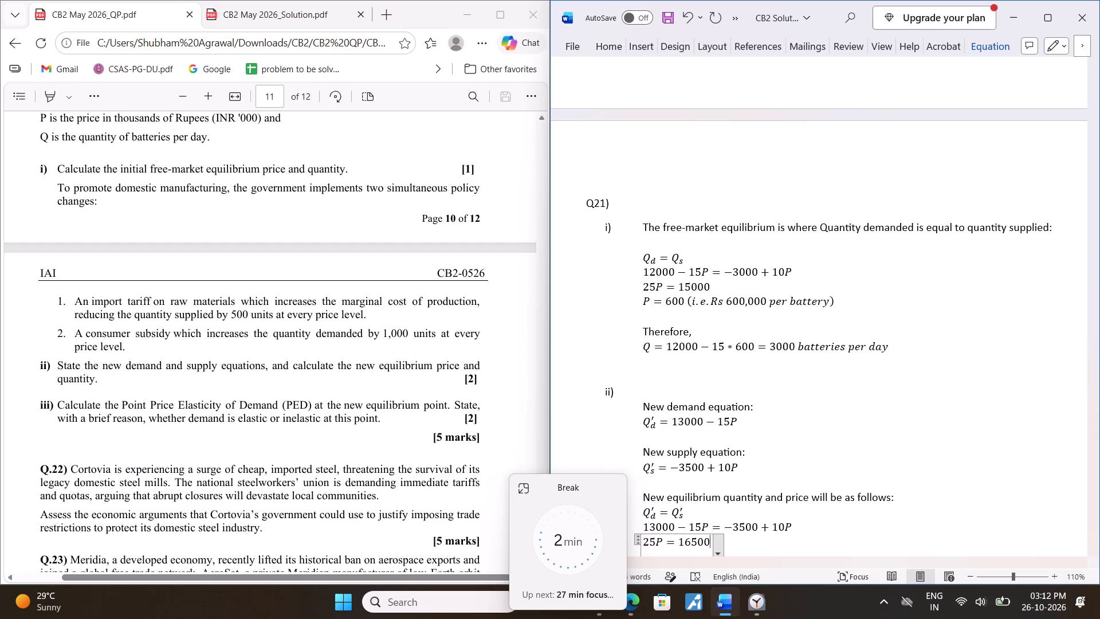
Add a prime mark to both P terms in the substituted equation so it reads 13000 − 15P′ = −3500 + 10P′.
key(Left)
key(Left)
key(Left)
key(Left)
key(Left)
key(Up)
key(Right)
key(Right)
key(Right)
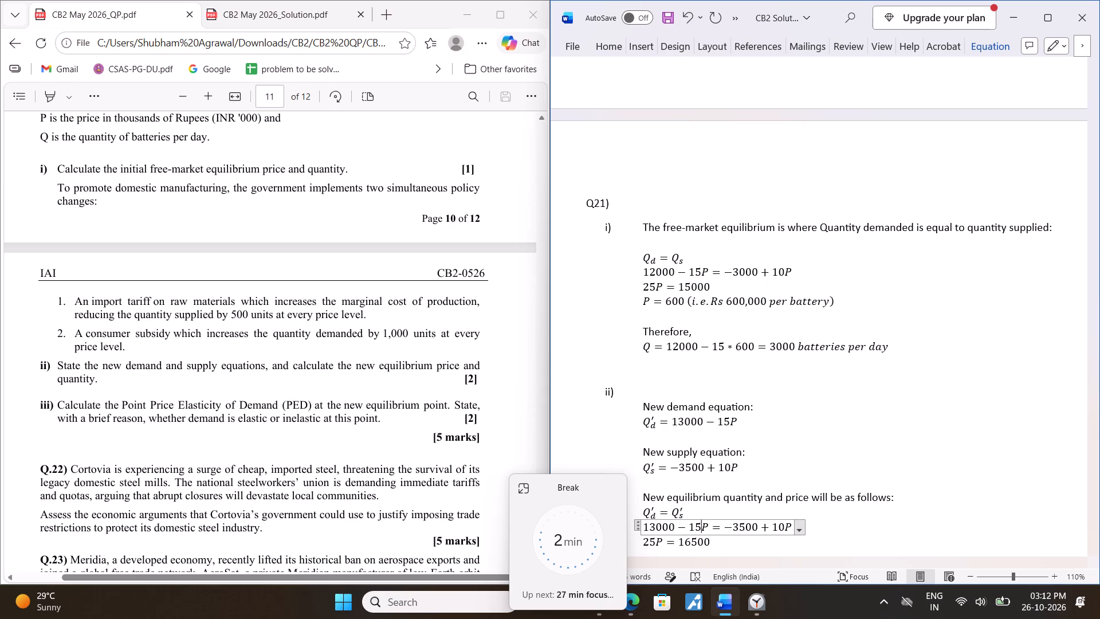
key(Right)
key(apostrophe)
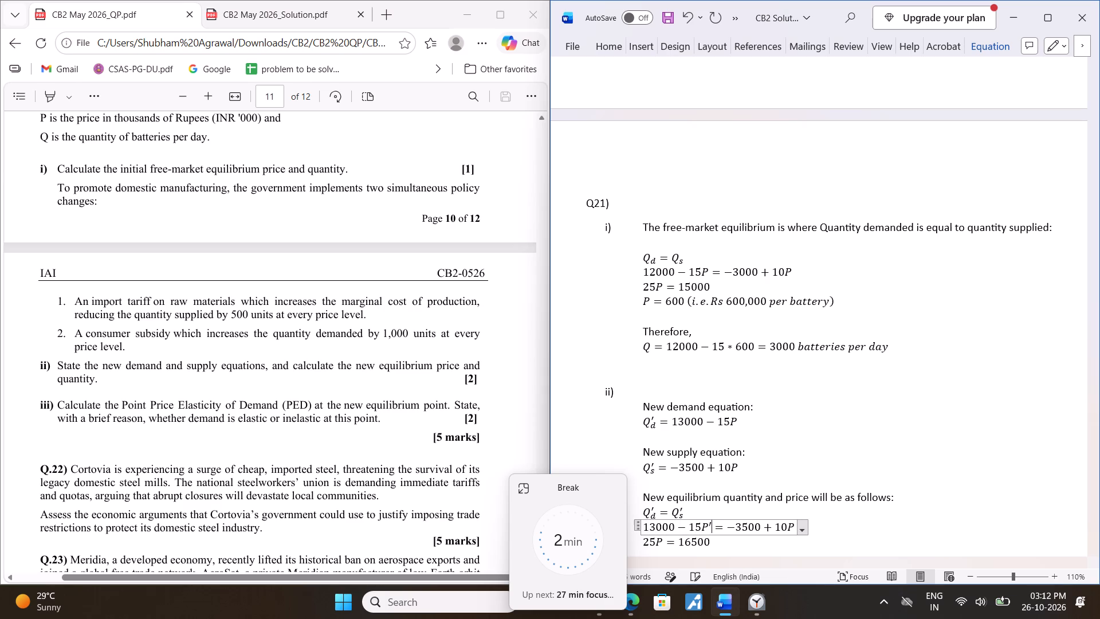
key(Right)
key(Right)
key(Right)
key(Right)
key(Right)
key(Right)
key(Right)
key(Right)
key(Right)
key(Right)
key(apostrophe)
Add a prime mark to P in the new demand equation and in the new supply equation of part ii).
click(736, 422)
key(apostrophe)
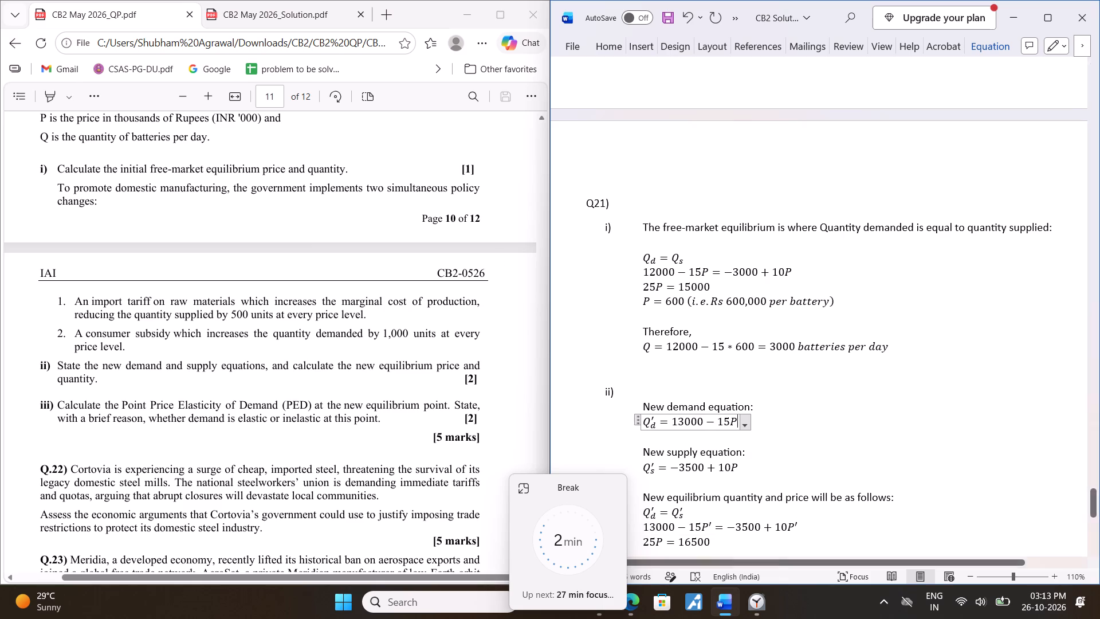
key(Down)
key(Down)
key(Down)
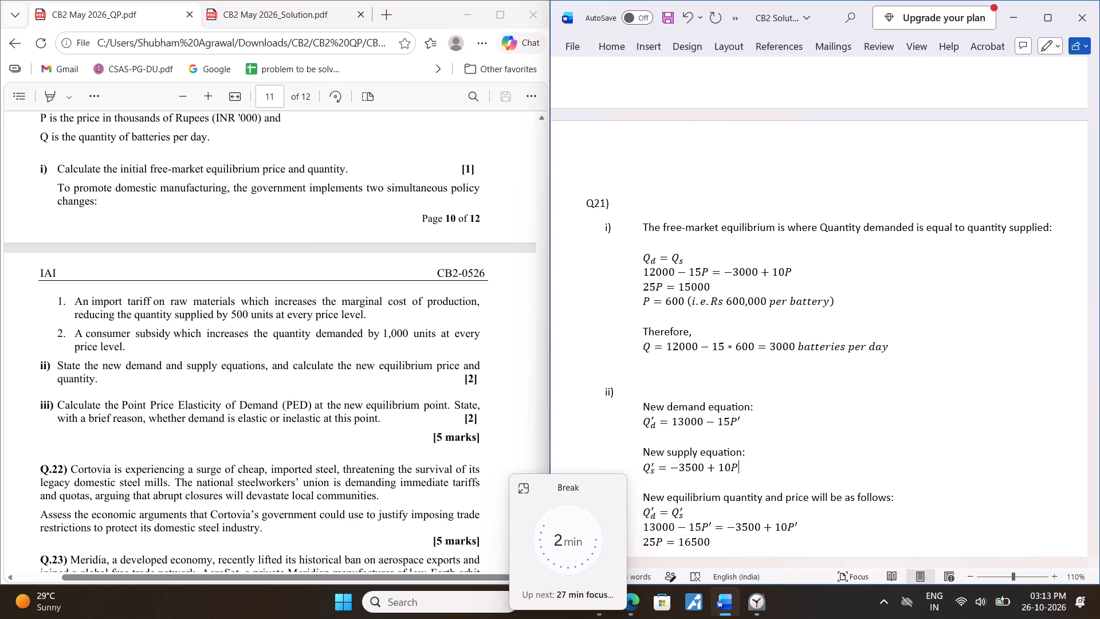
key(Left)
key(apostrophe)
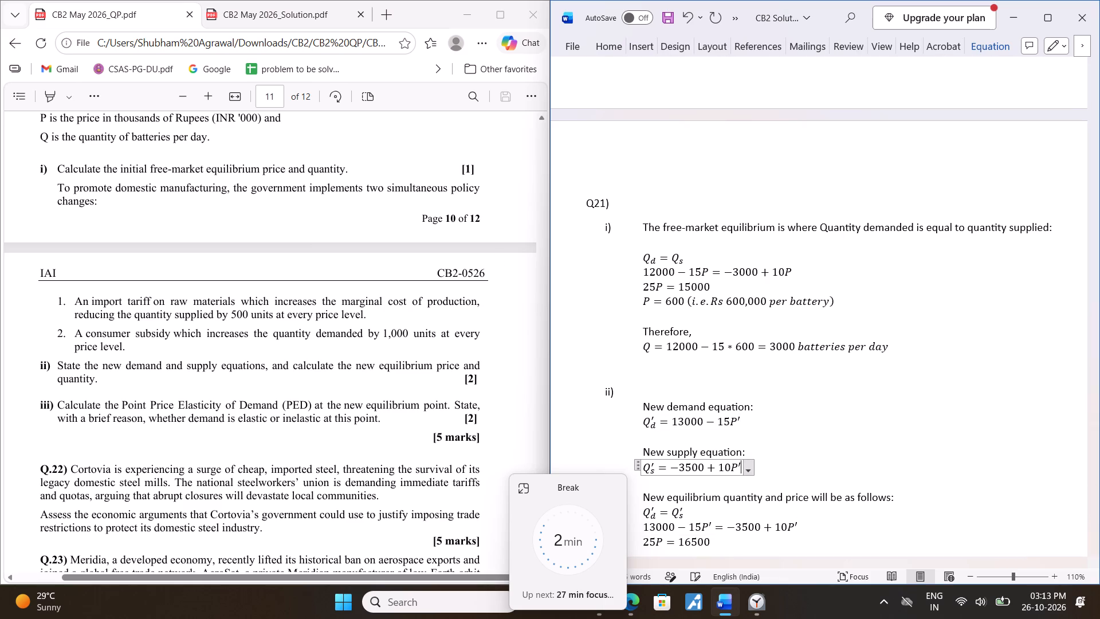
Start a line beneath 25P = 16500 and insert the equation P = 660 there.
key(Down)
key(Down)
key(Down)
key(Down)
key(Down)
key(Down)
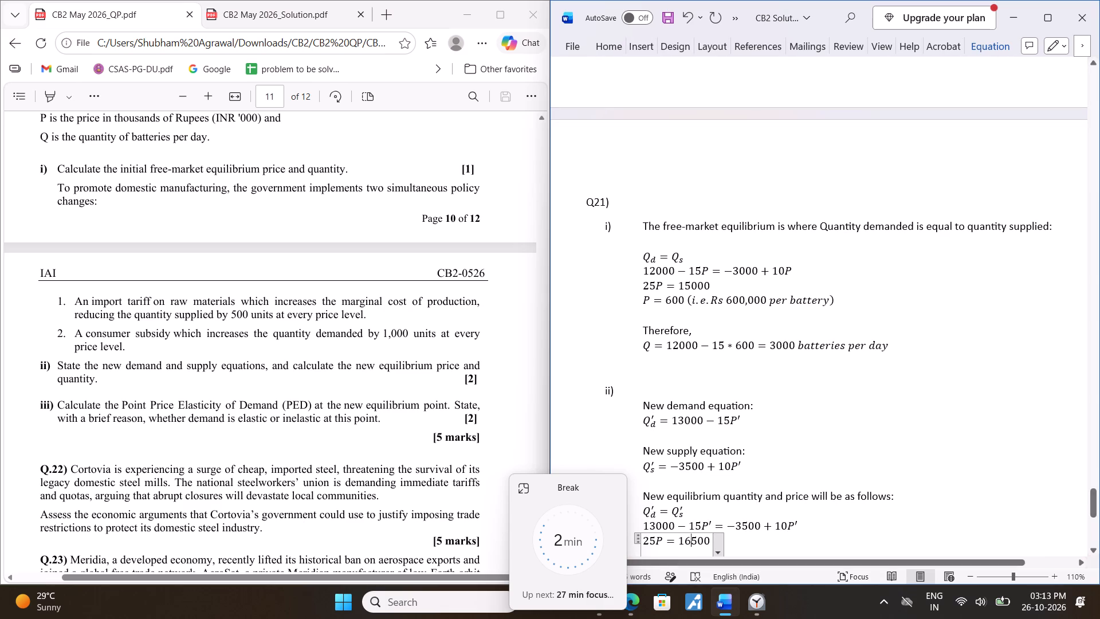
key(Right)
key(Right)
key(Right)
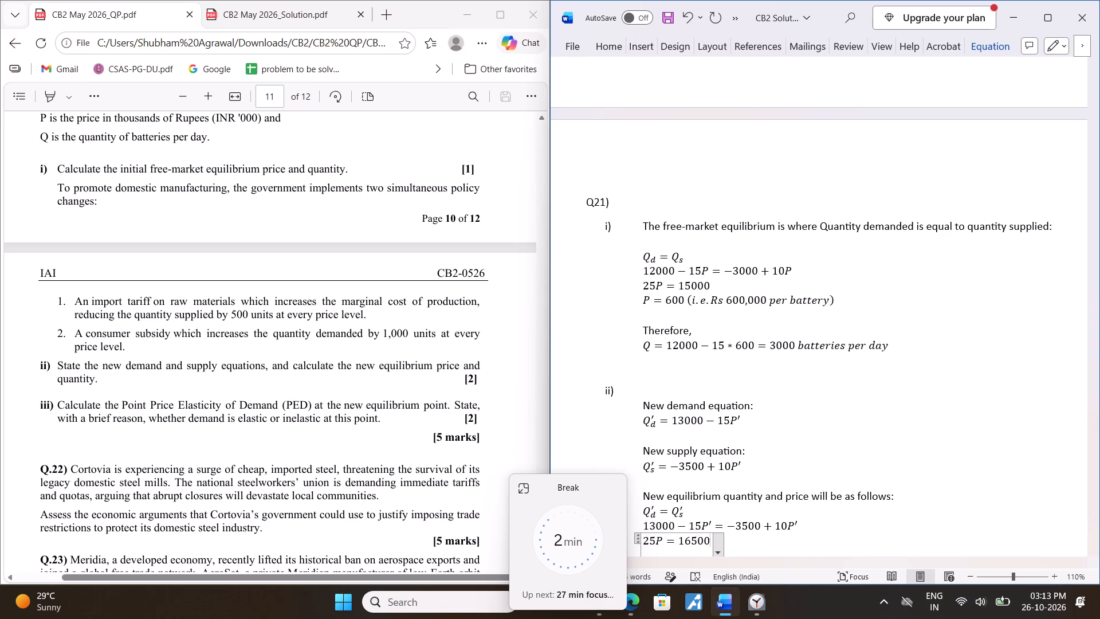
key(Return)
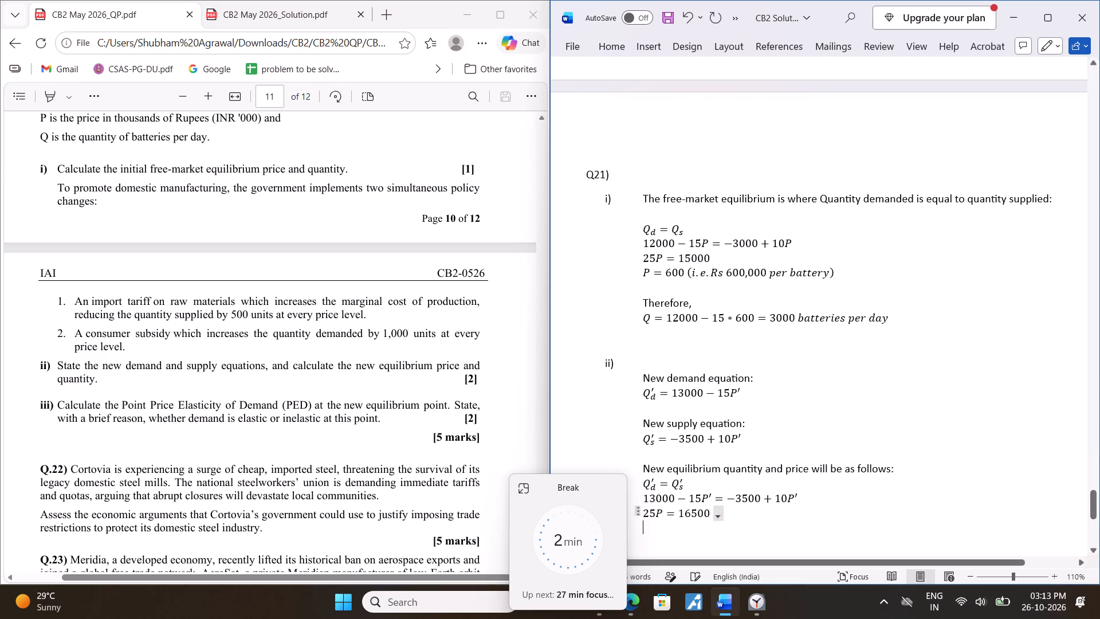
key(shift+p)
key(BackSpace)
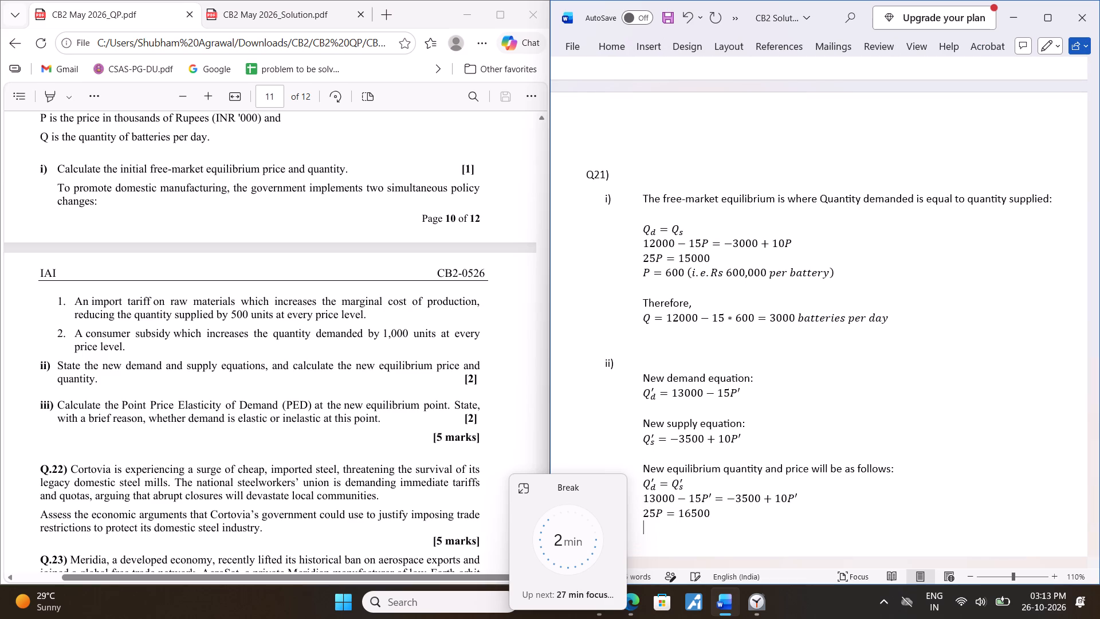
key(alt+equal)
text(P=)
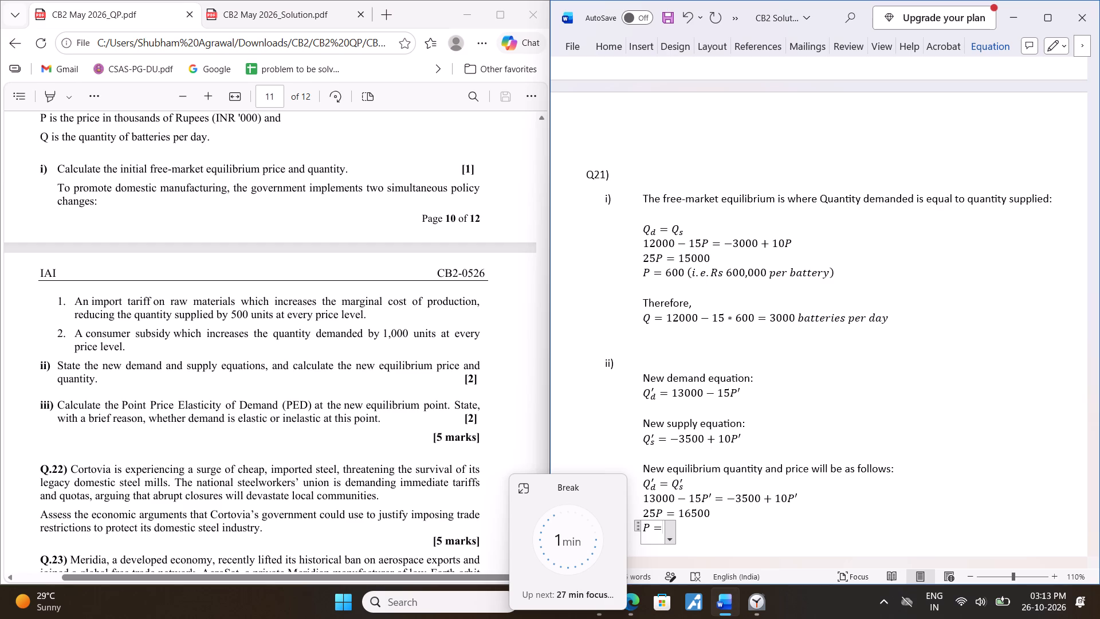
text(660)
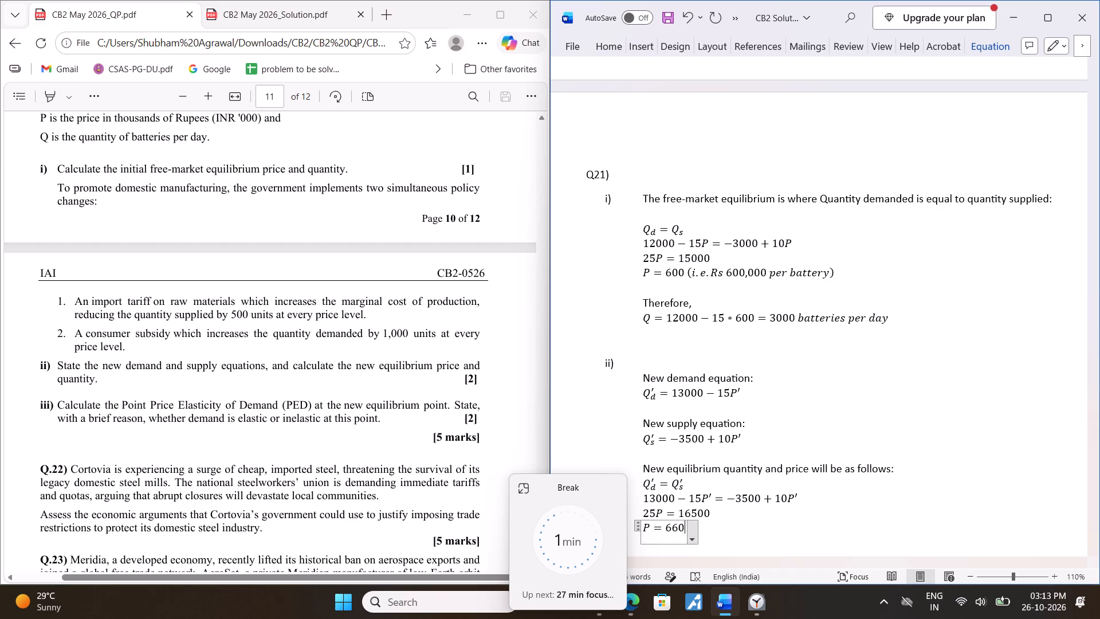
Append "(i.e. Rs. 660,000 per battery)" to the new price equation and leave a blank line after it.
key(space)
text((ie=)
key(BackSpace)
key(BackSpace)
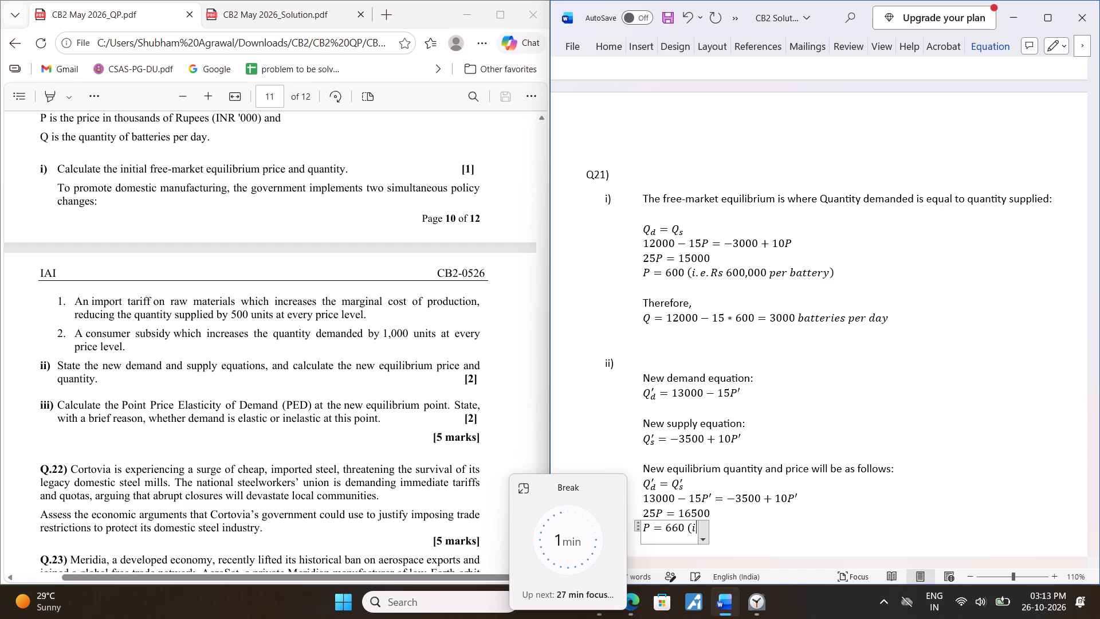
text(.e.)
key(space)
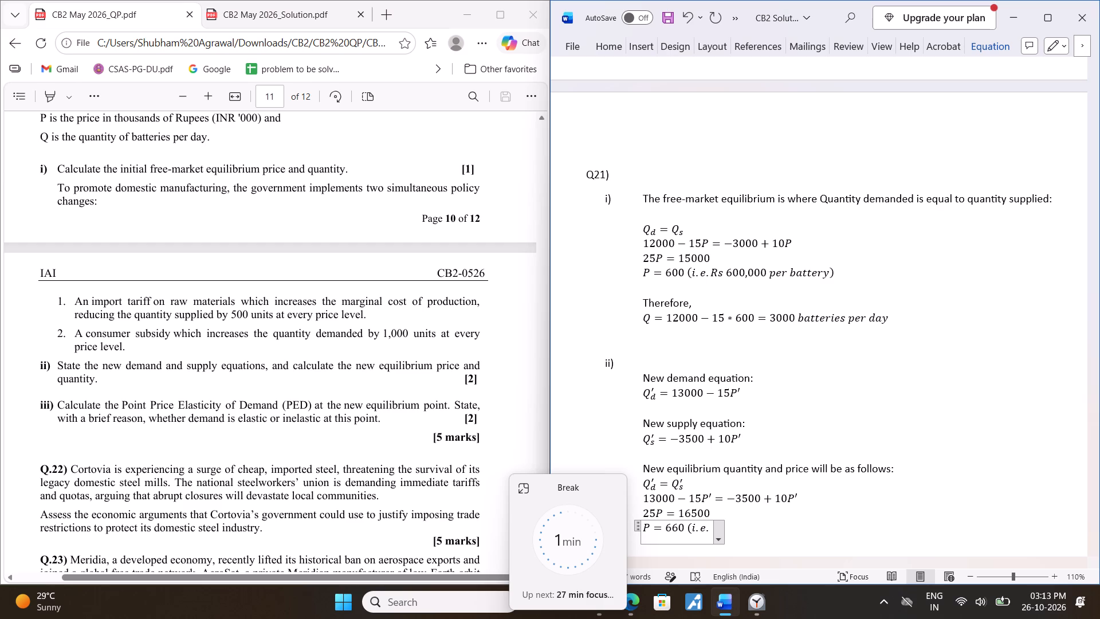
key(space)
text(Rs.)
key(space)
text(660)
text(,000)
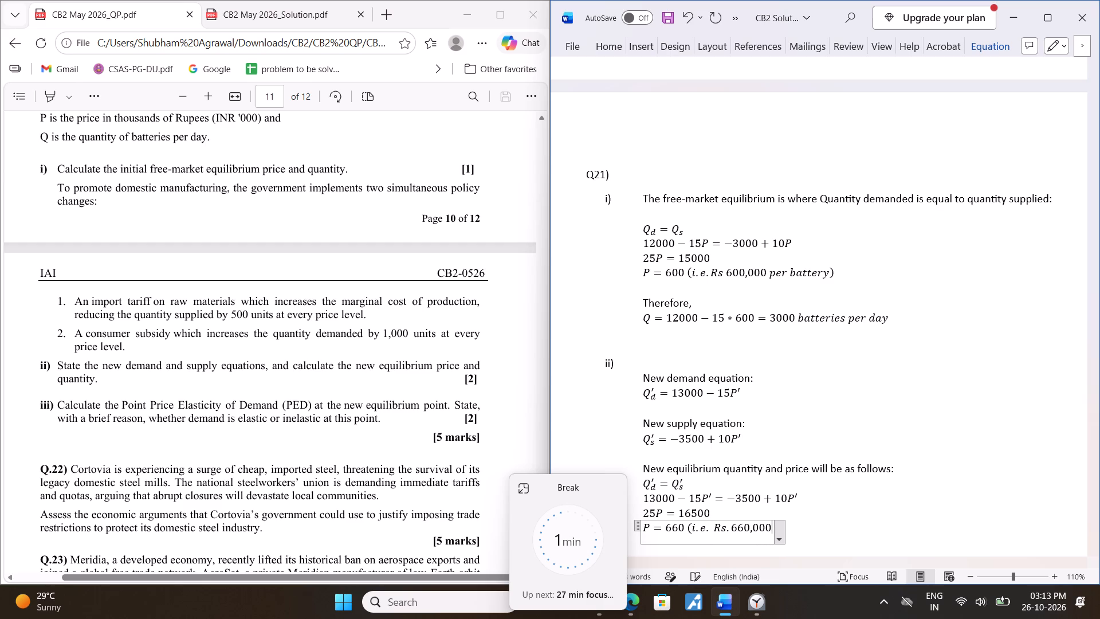
key(space)
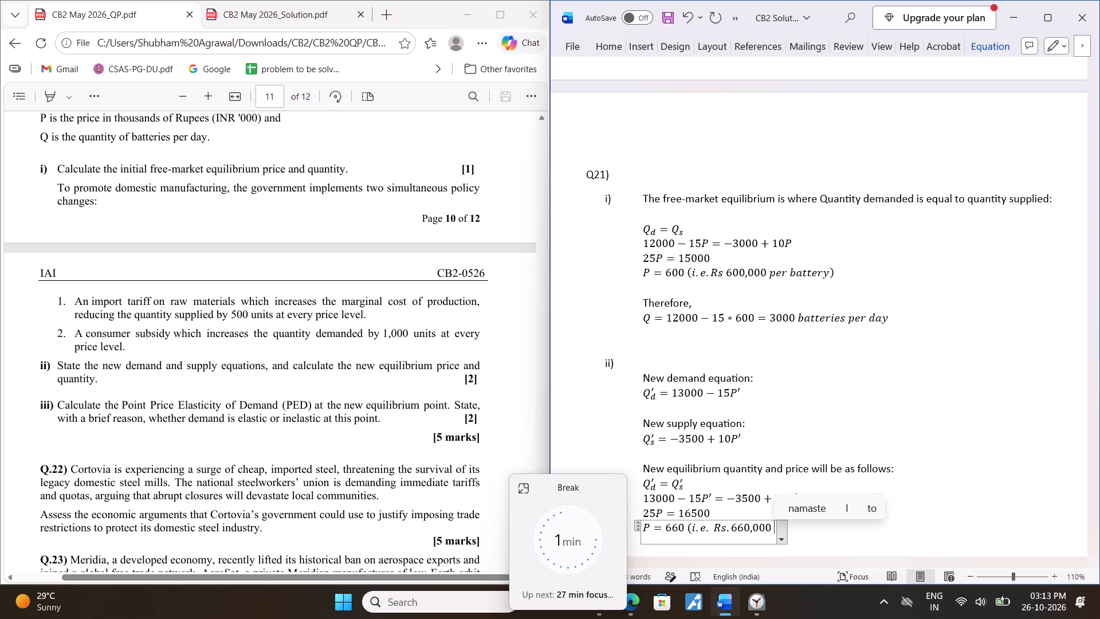
text(ep)
key(BackSpace)
key(BackSpace)
text(per)
key(space)
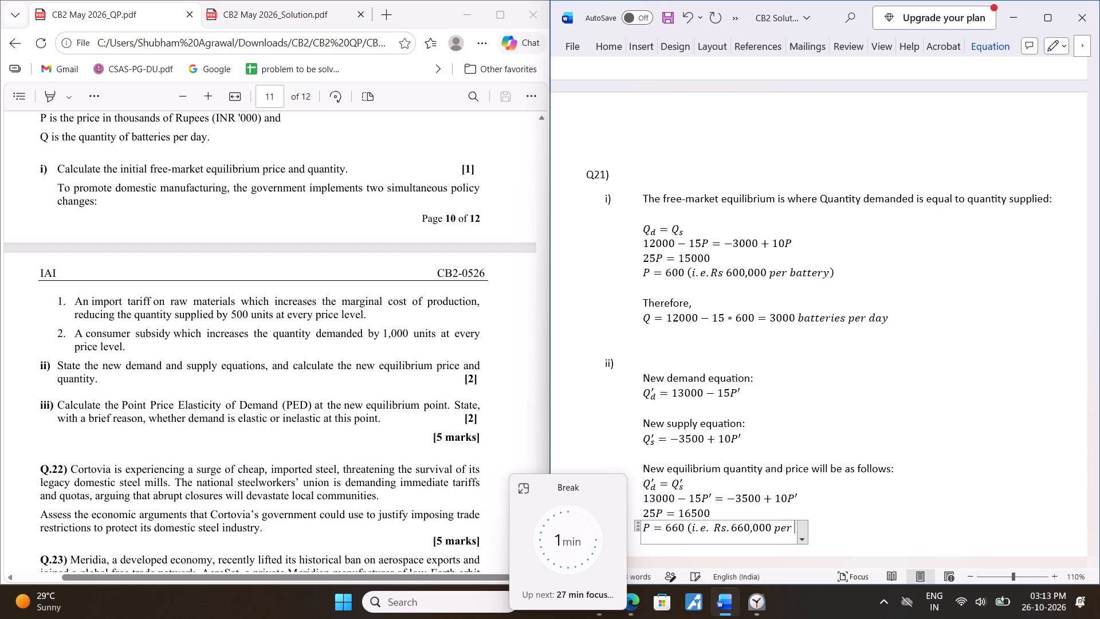
text(batt)
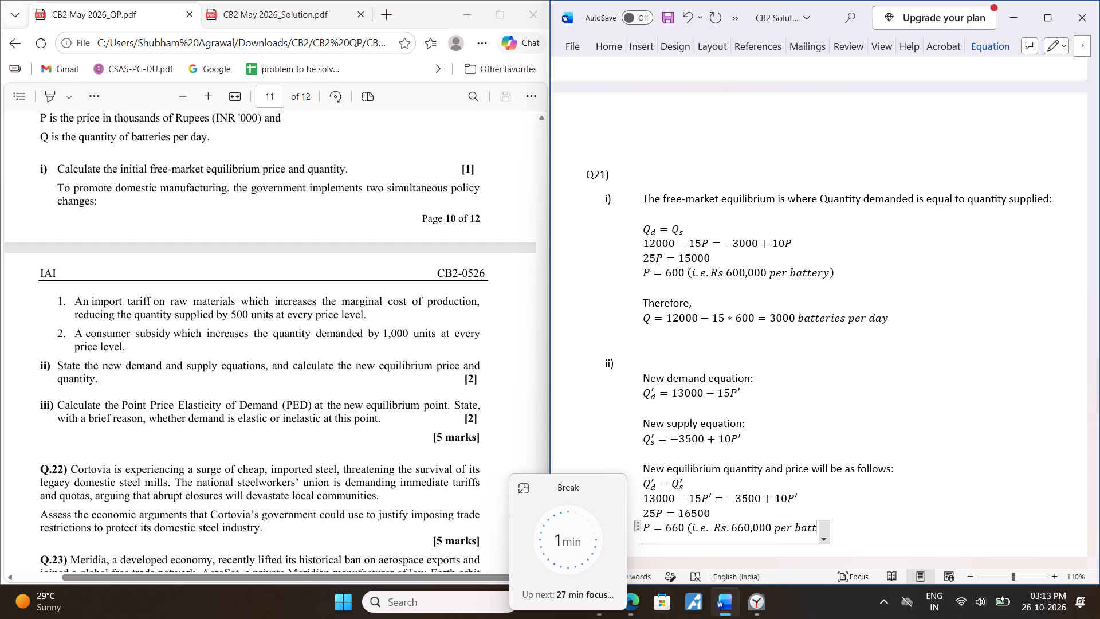
text(ery)
key(shift+parenright)
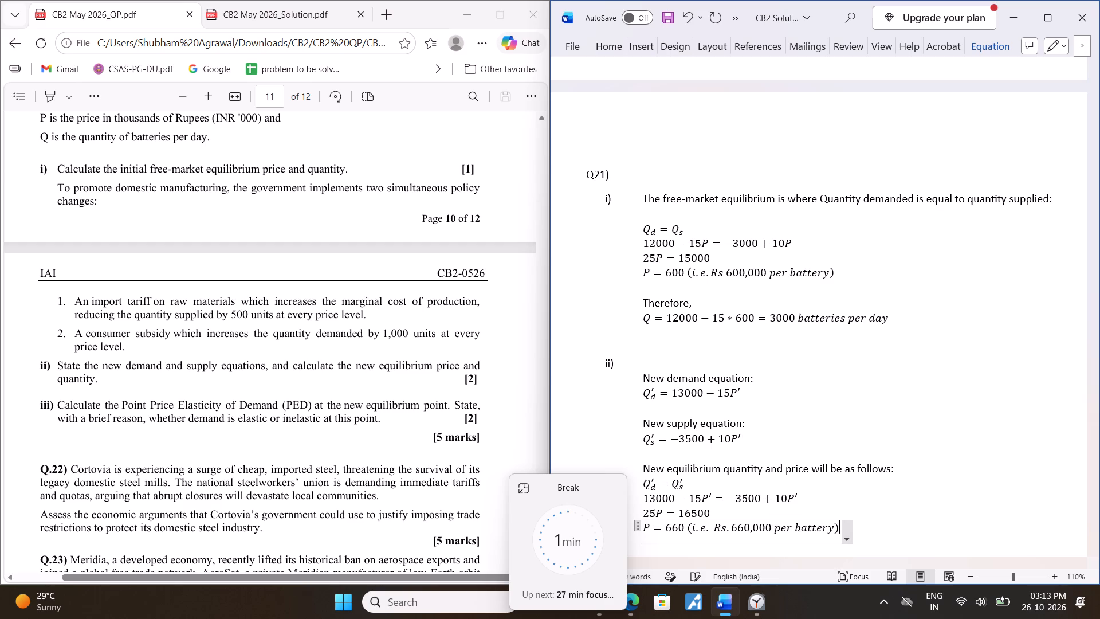
key(Return)
key(Return)
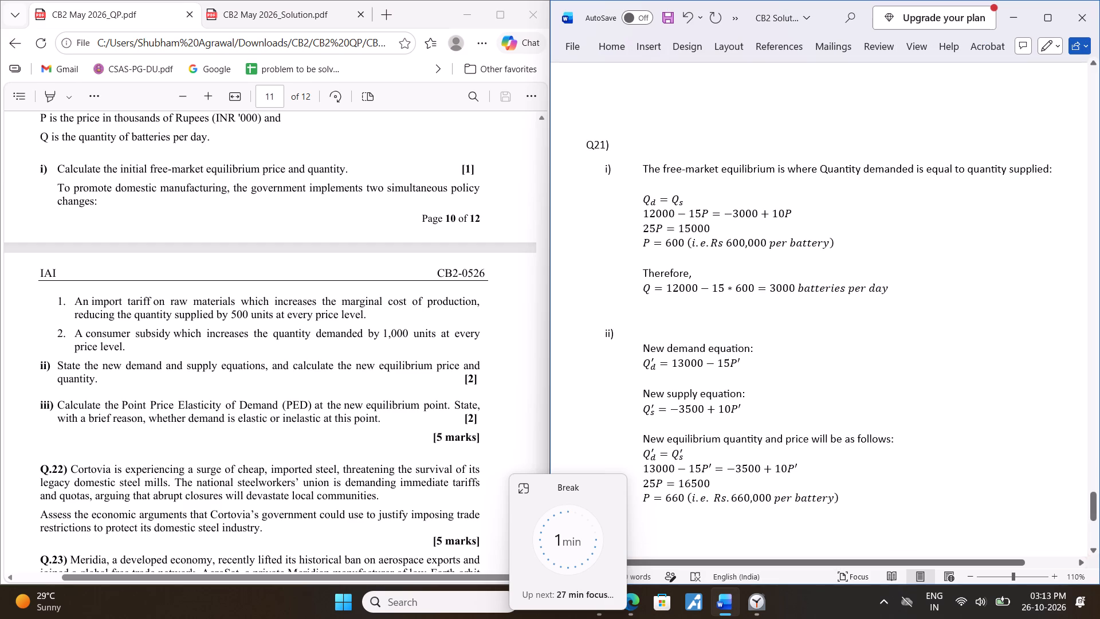
Write "Therefore," under the new price and insert the equation Q′ = 13000 − 15∗660 on the line beneath it.
text(therefore)
key(comma)
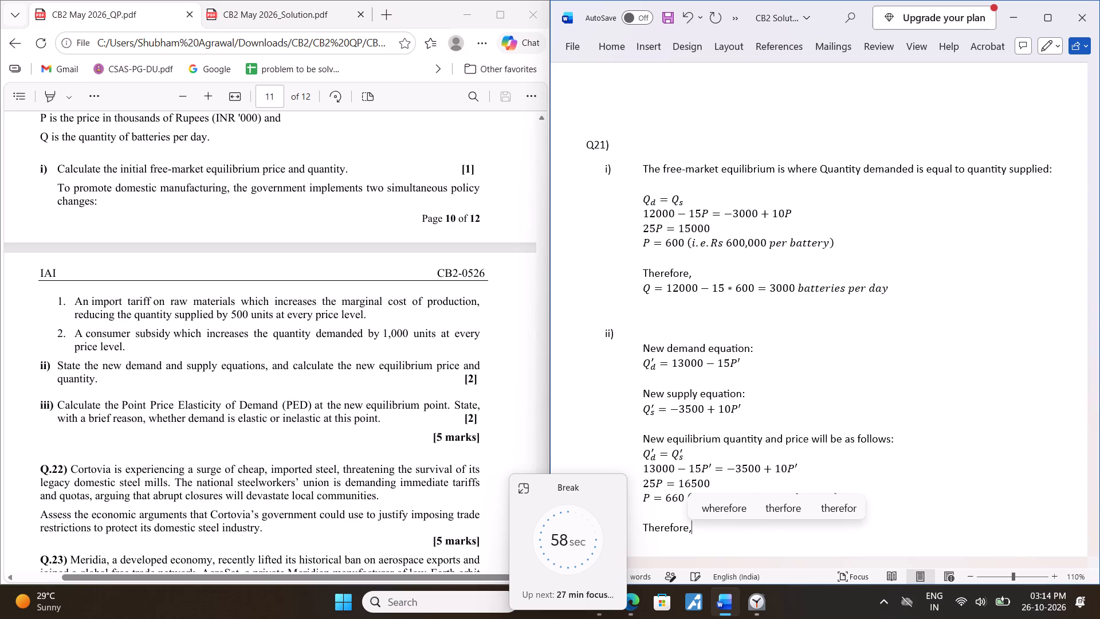
key(Return)
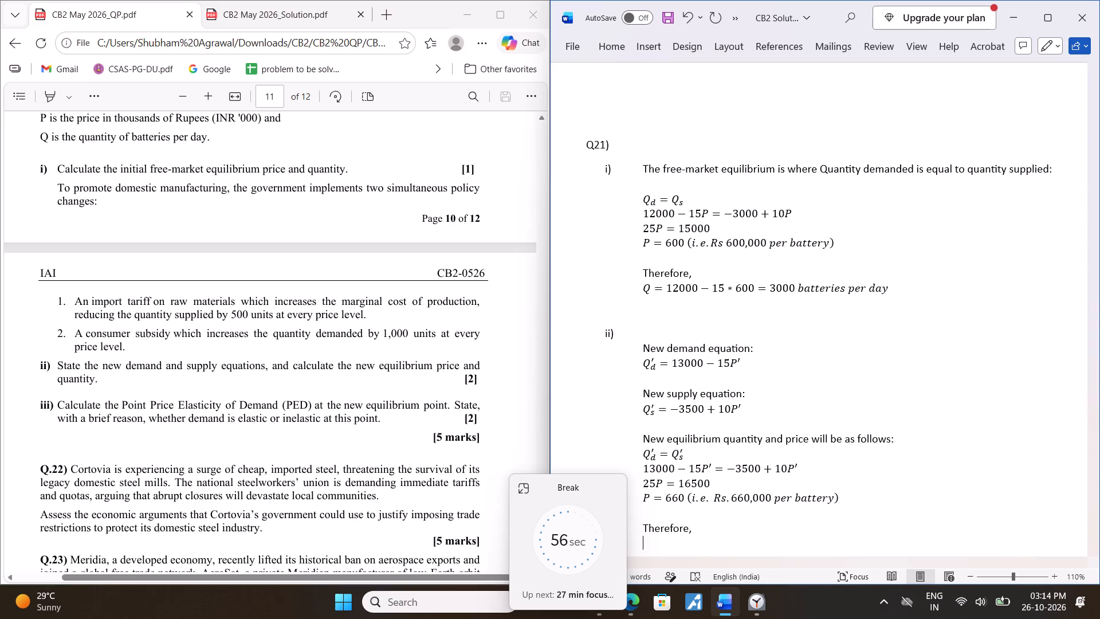
key(alt+equal)
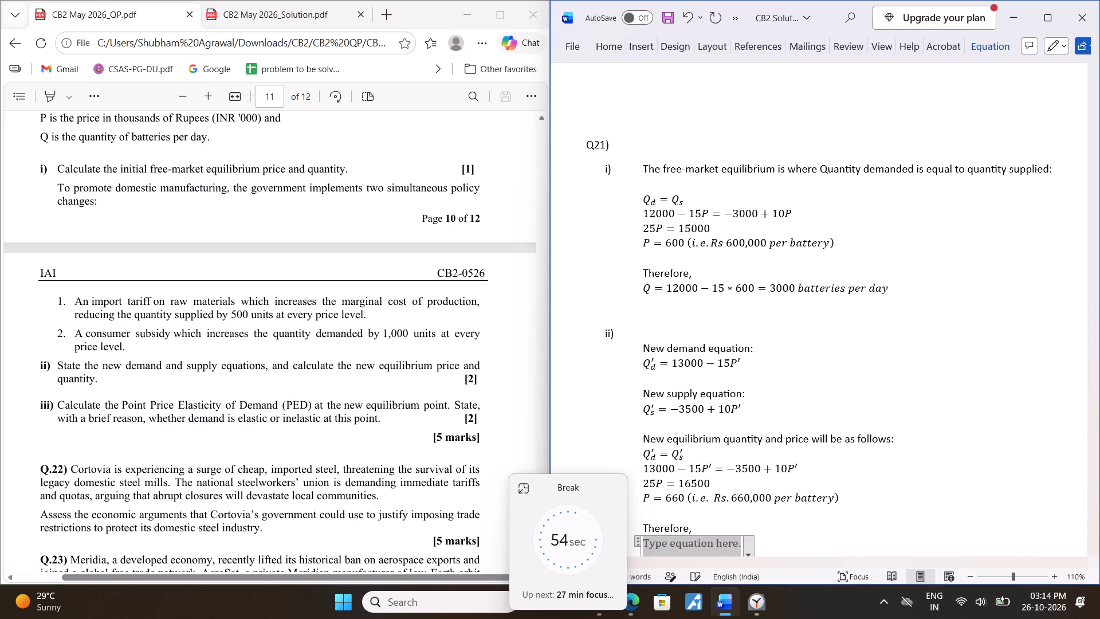
key(shift+q)
text(')
key(space)
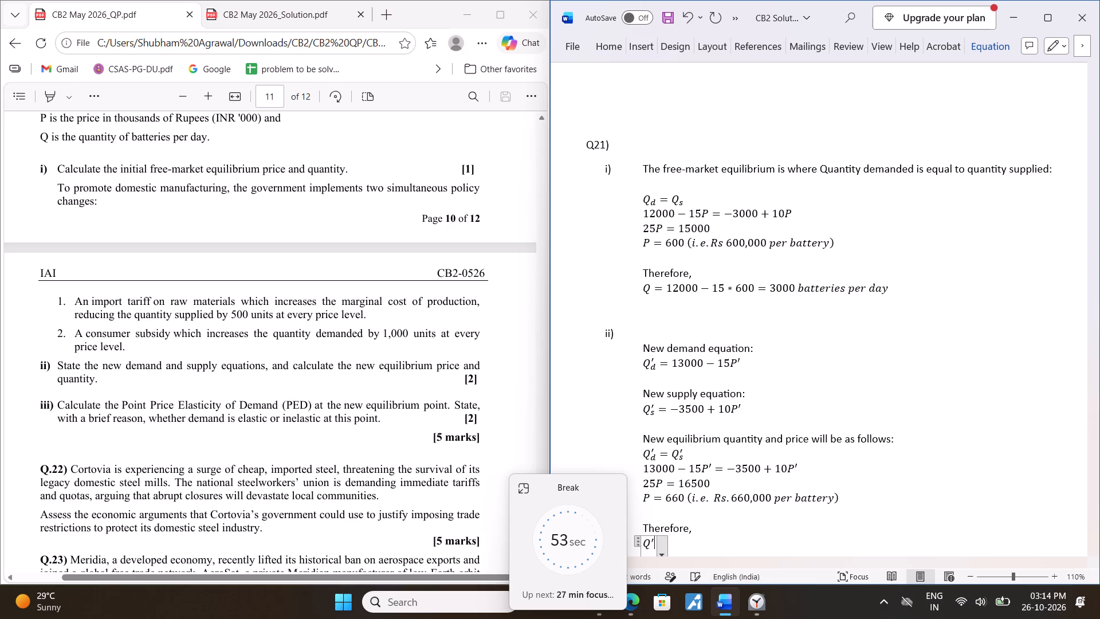
key(equal)
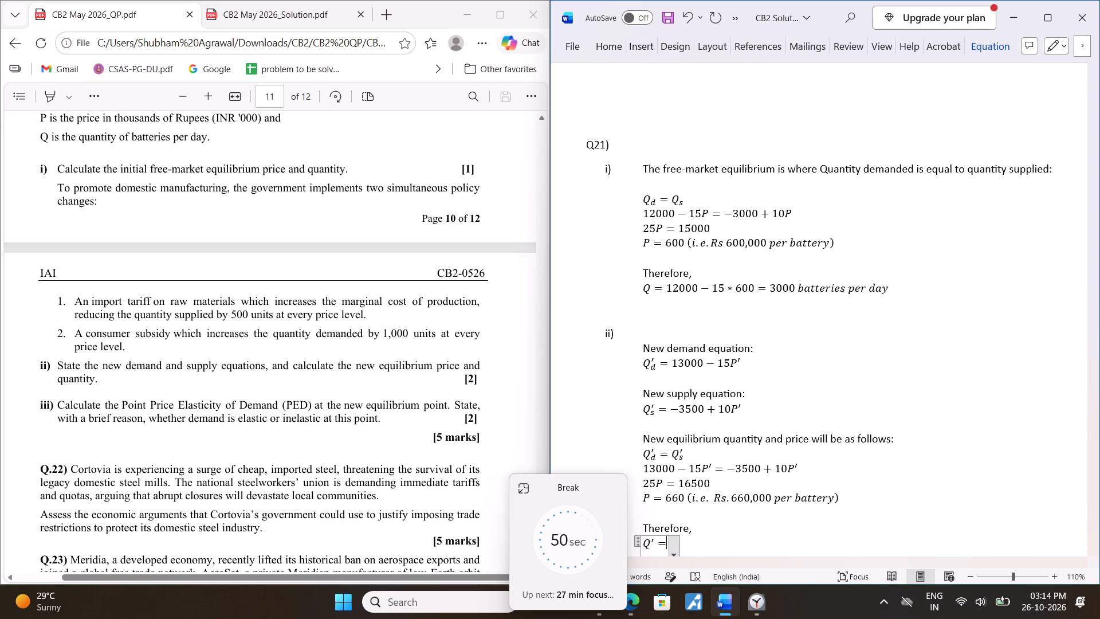
text(13000-15)
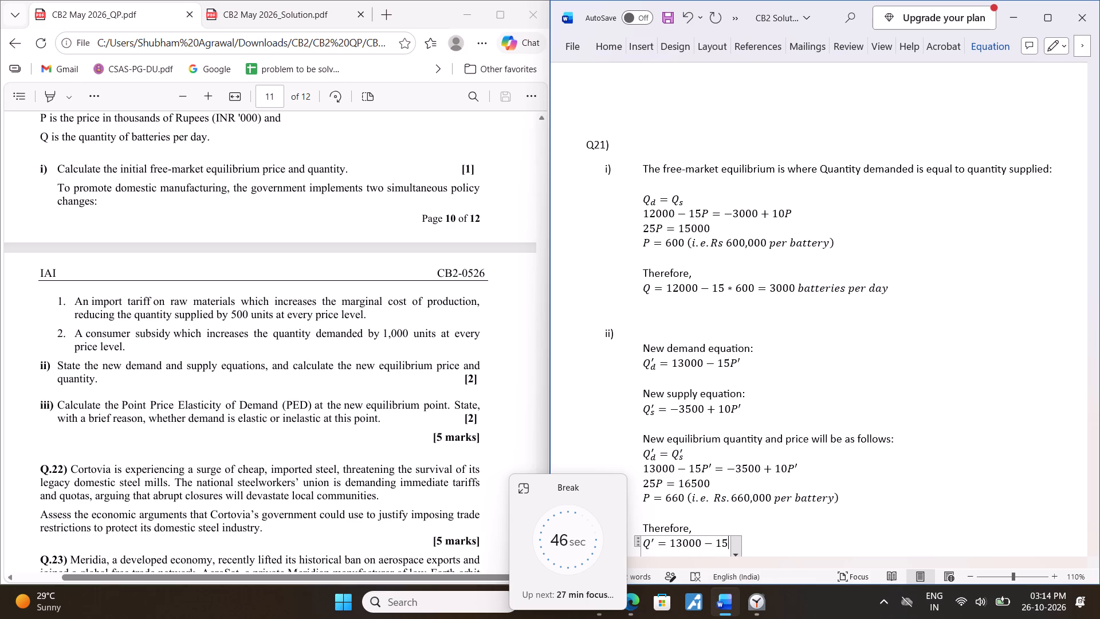
key(asterisk)
text(660)
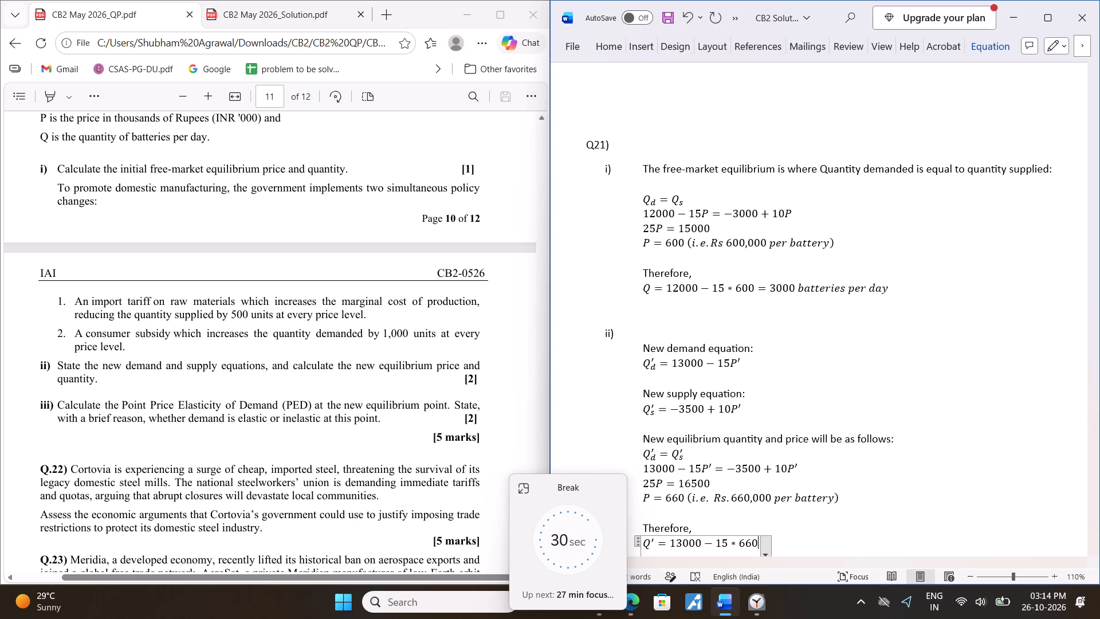
Insert the equation Q′ = 3100 batteries on the line beneath the quantity substitution.
key(Return)
key(alt+equal)
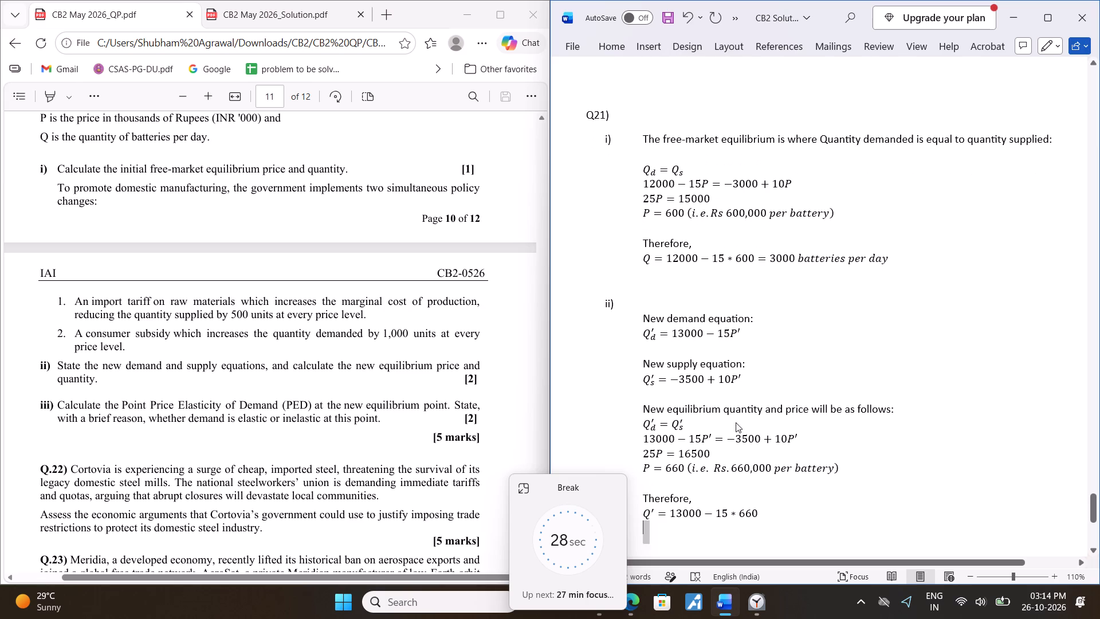
key(shift+q)
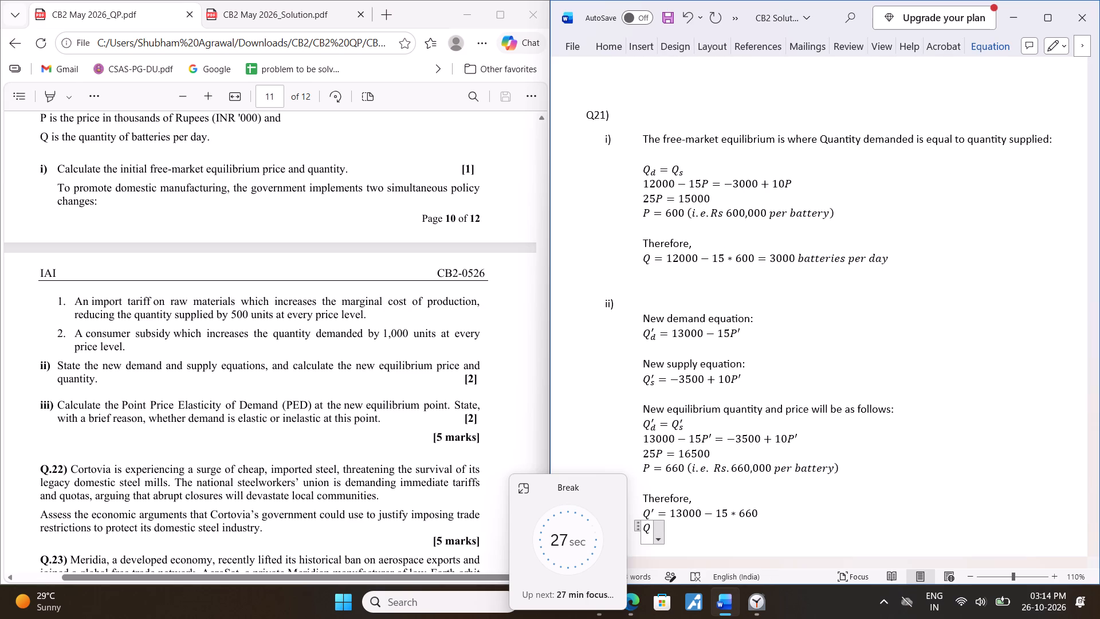
text(')
key(space)
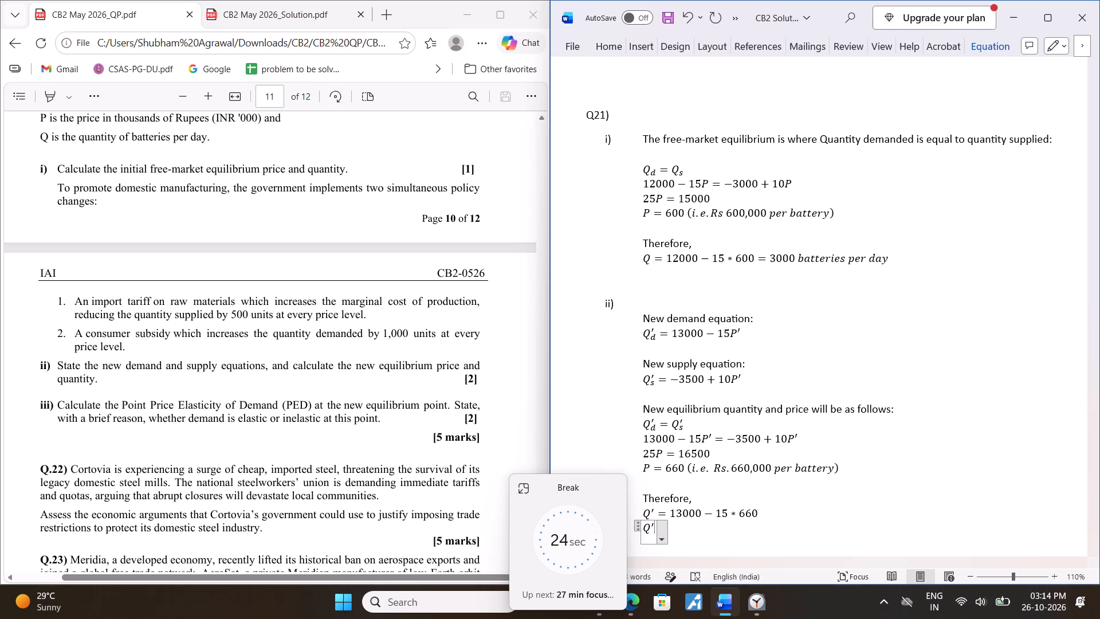
key(equal)
text(3100)
key(space)
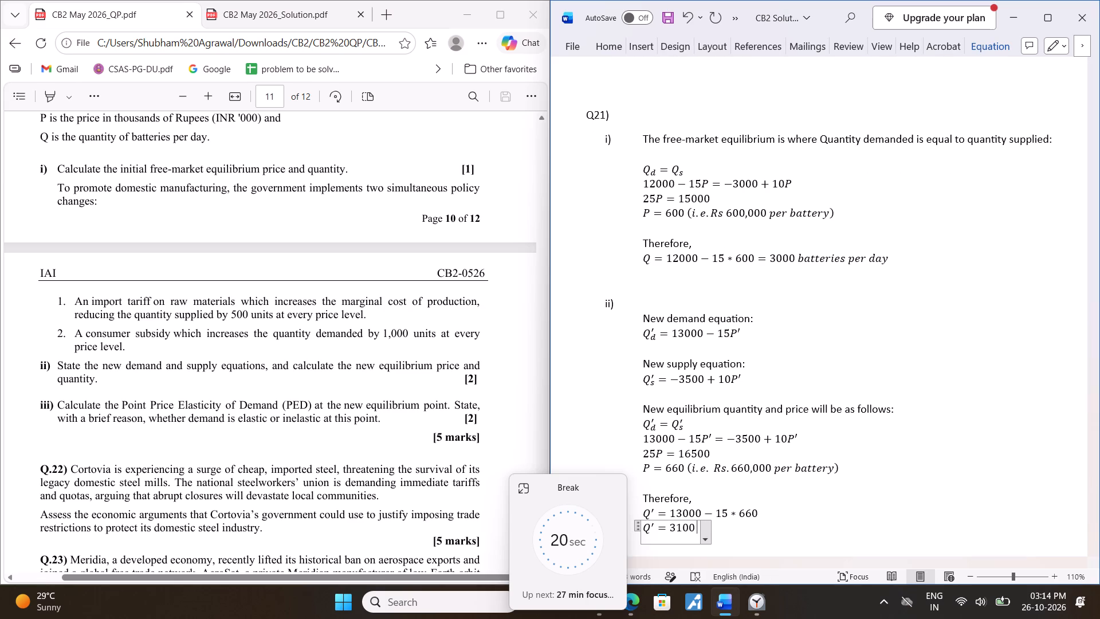
text(batteries)
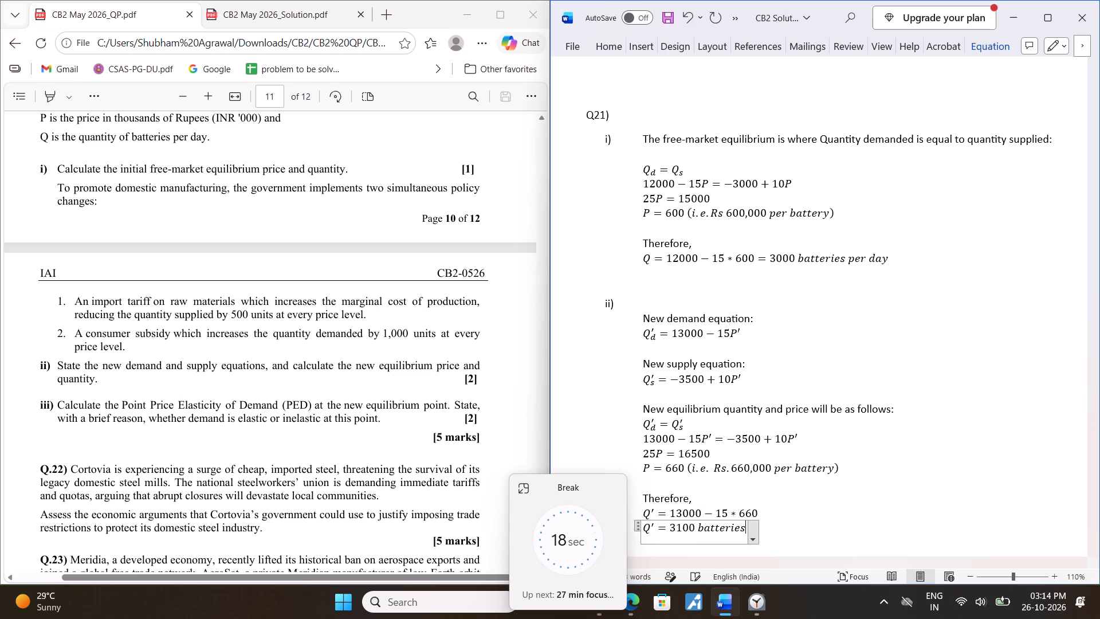
Leave two blank lines after the new quantity, add the part label iii), and start an unnumbered indented line beneath it.
key(Return)
key(Return)
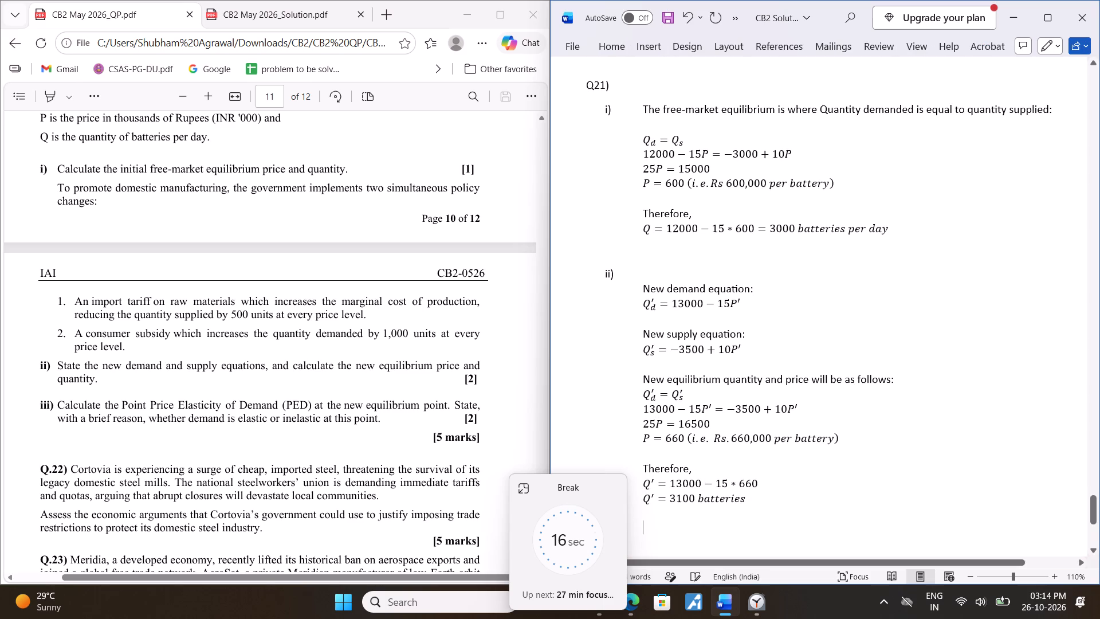
key(Return)
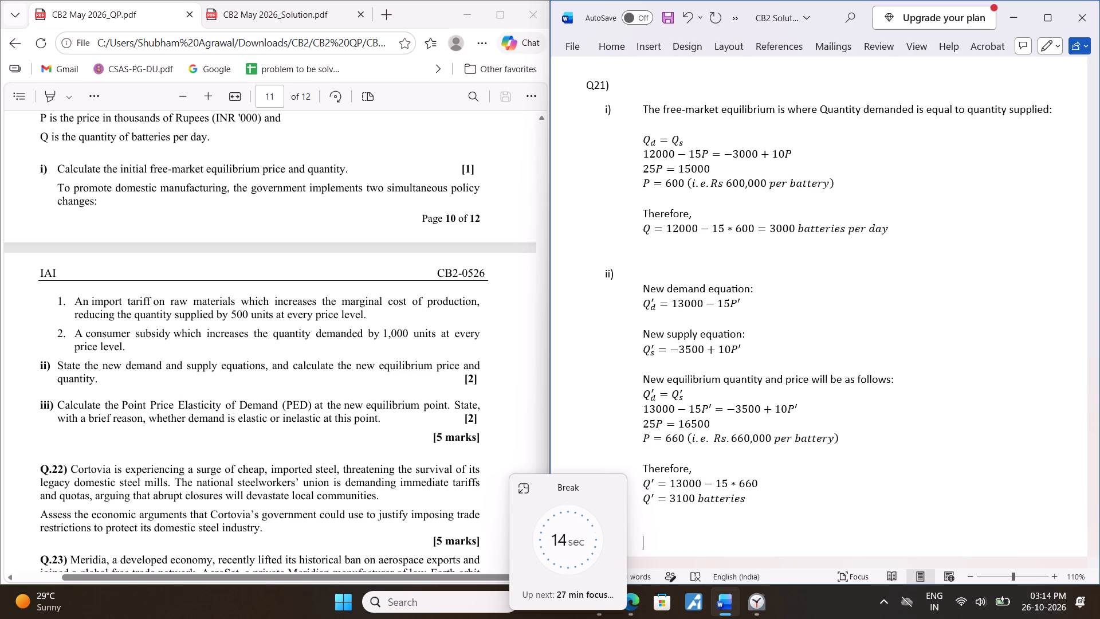
text(ii))
key(space)
scroll(736, 422, down, 4)
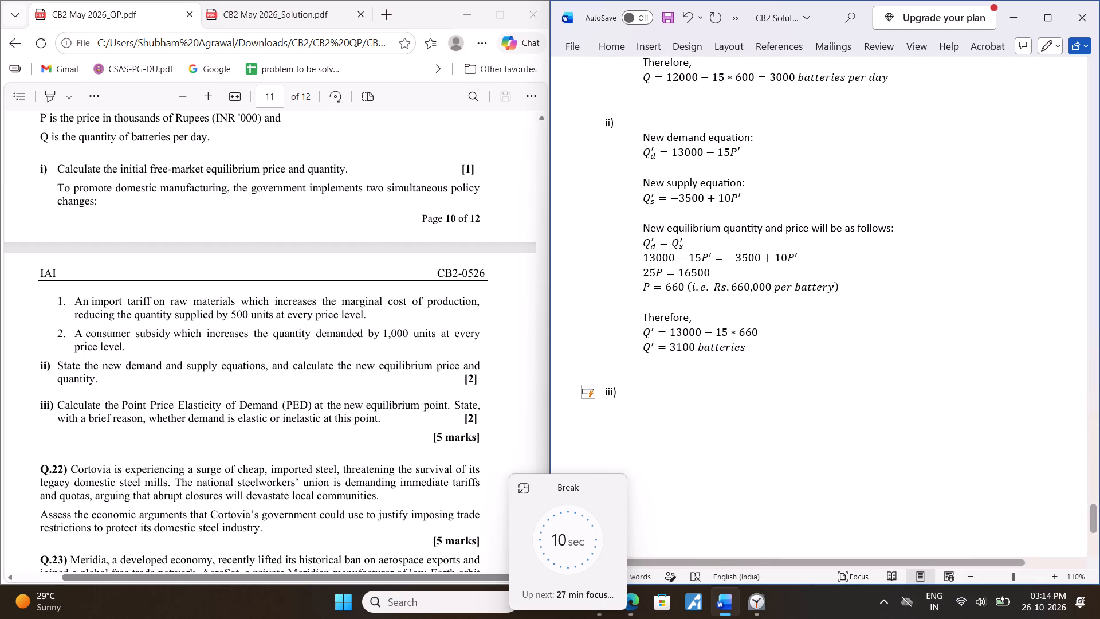
scroll(131, 449, down, 2)
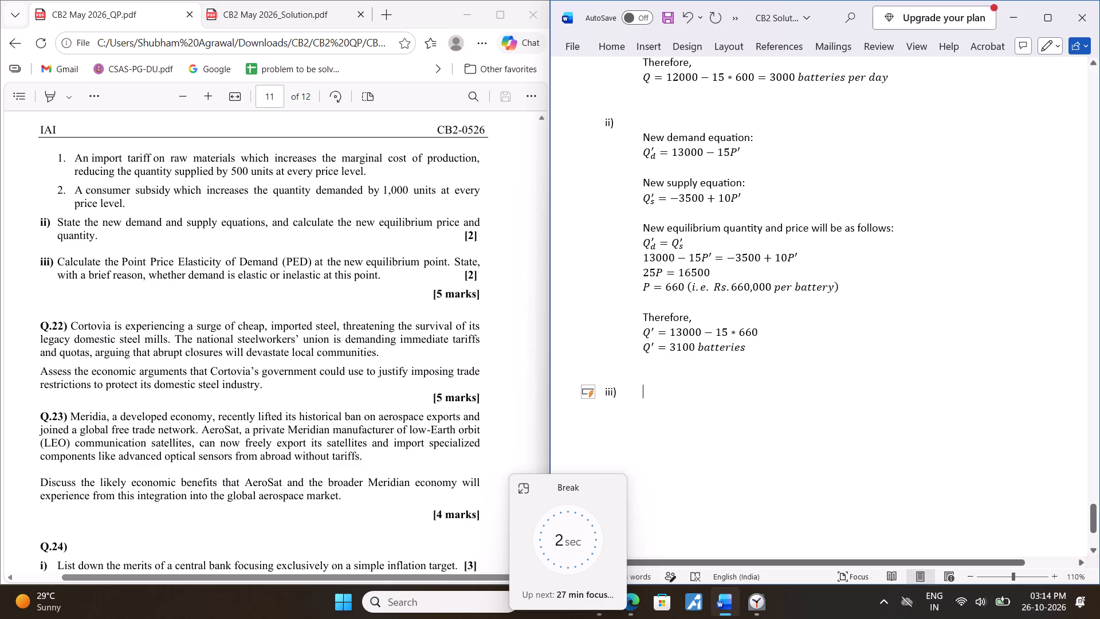
key(space)
key(Return)
key(BackSpace)
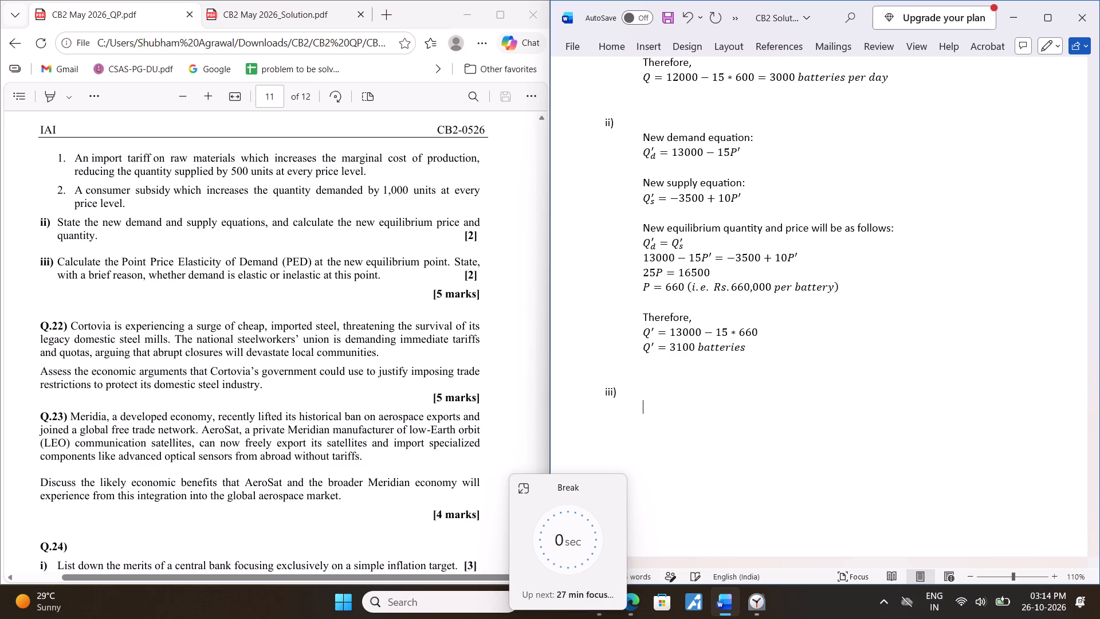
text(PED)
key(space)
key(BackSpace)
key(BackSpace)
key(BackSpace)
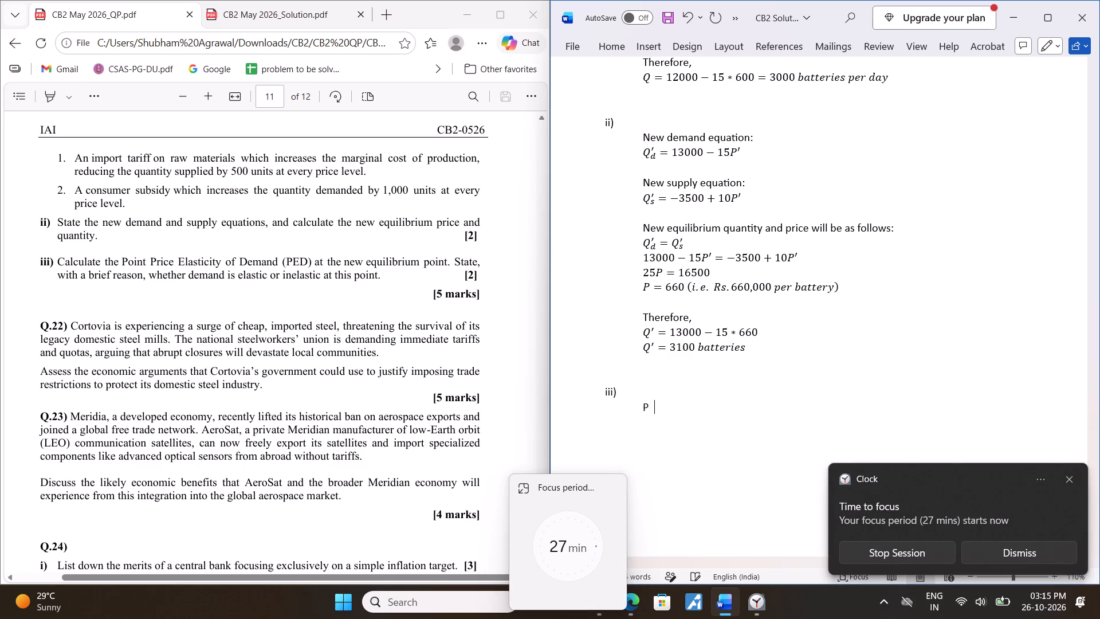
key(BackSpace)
Insert an equation under part iii) reading PED = dQ/dP, with dQ/dP as a stacked fraction.
key(alt+equal)
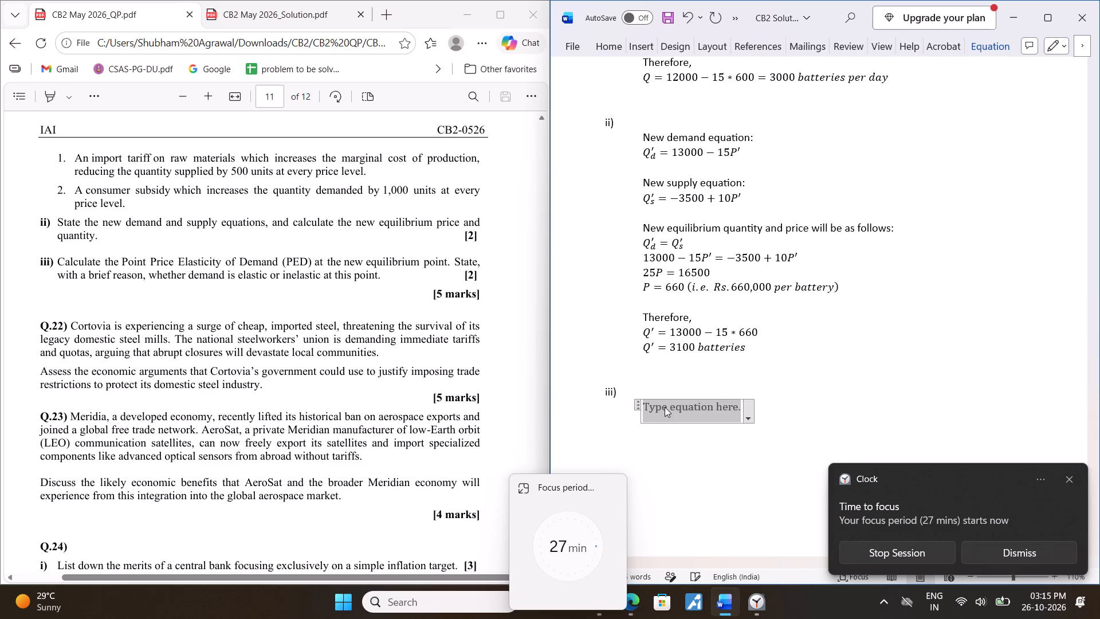
text(PED =)
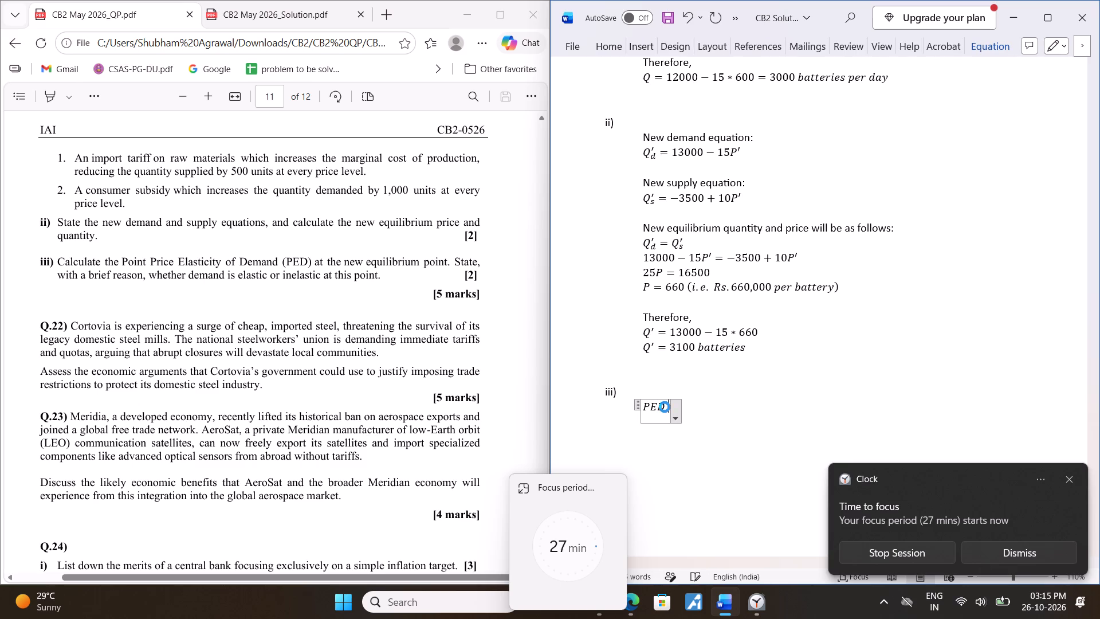
key(space)
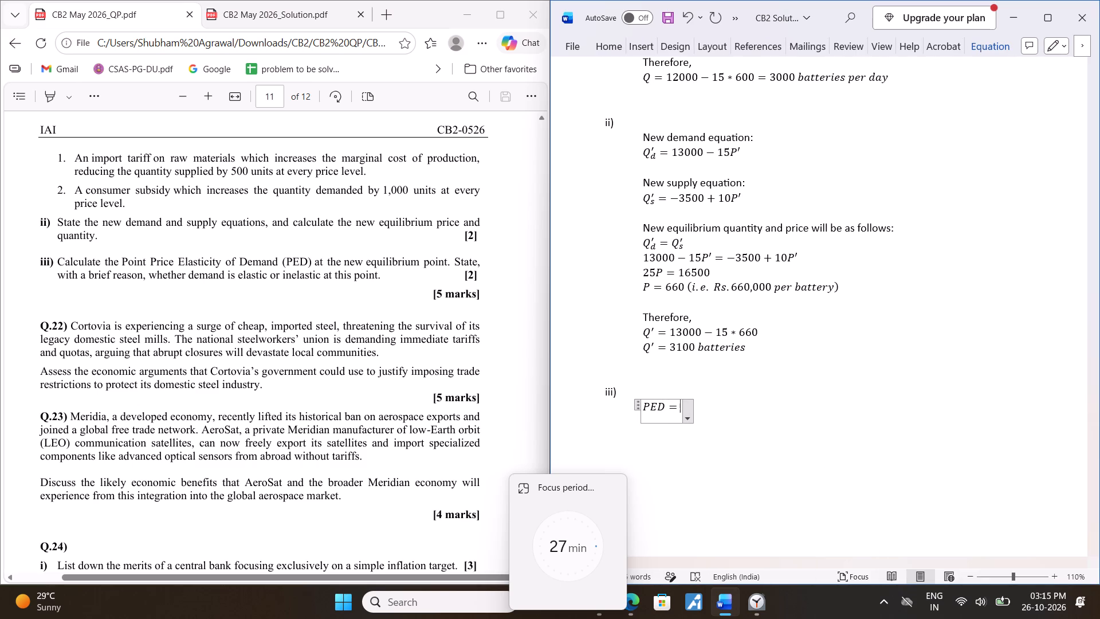
key(d)
key(shift+q)
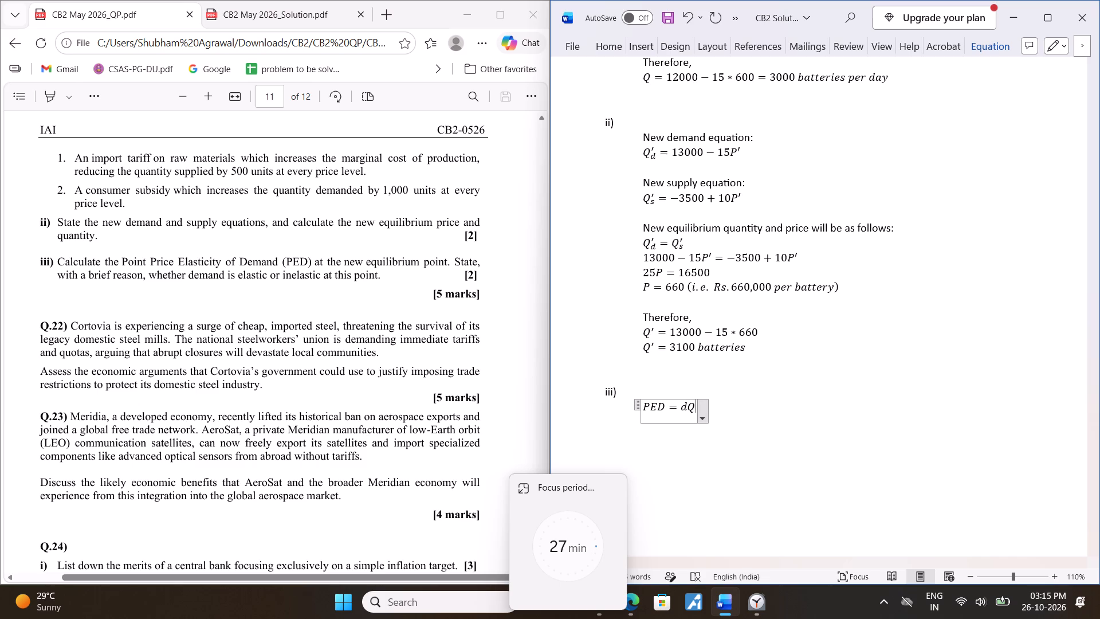
key(slash)
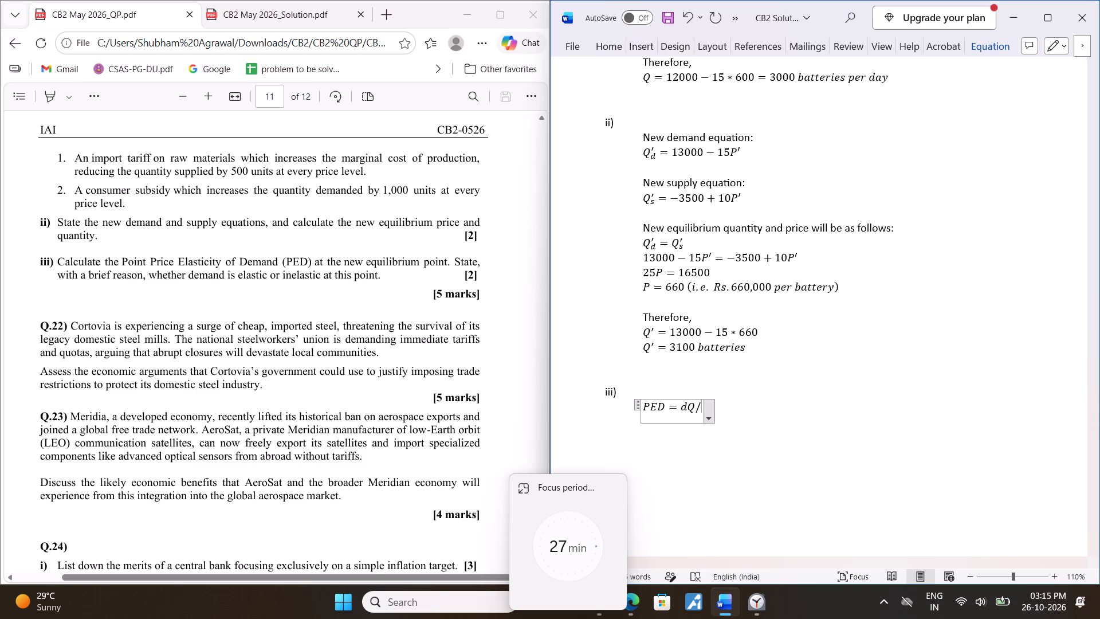
text(dP)
key(space)
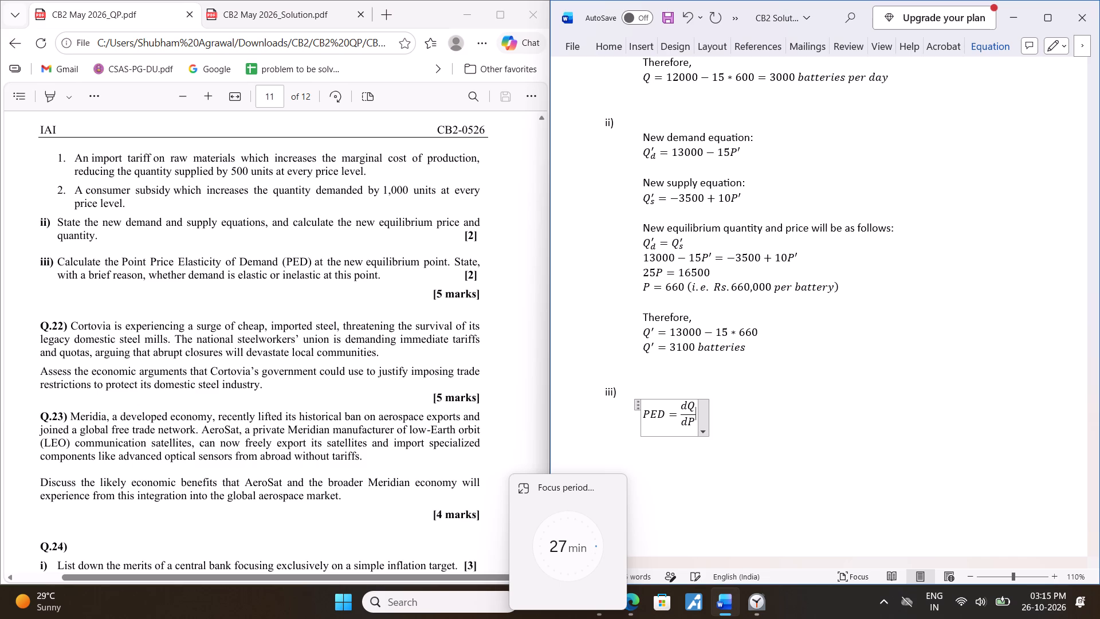
Extend the PED equation with a multiplication sign and the stacked fraction P/Q.
text(\to)
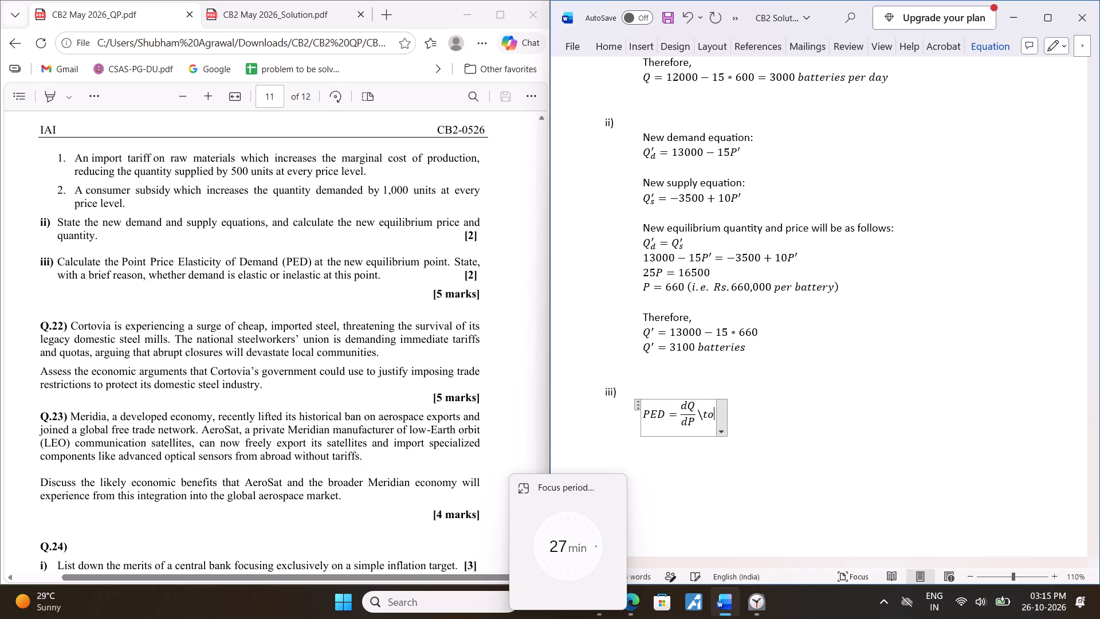
key(BackSpace)
text(imes)
key(space)
key(shift+p)
key(backslash)
key(BackSpace)
key(period)
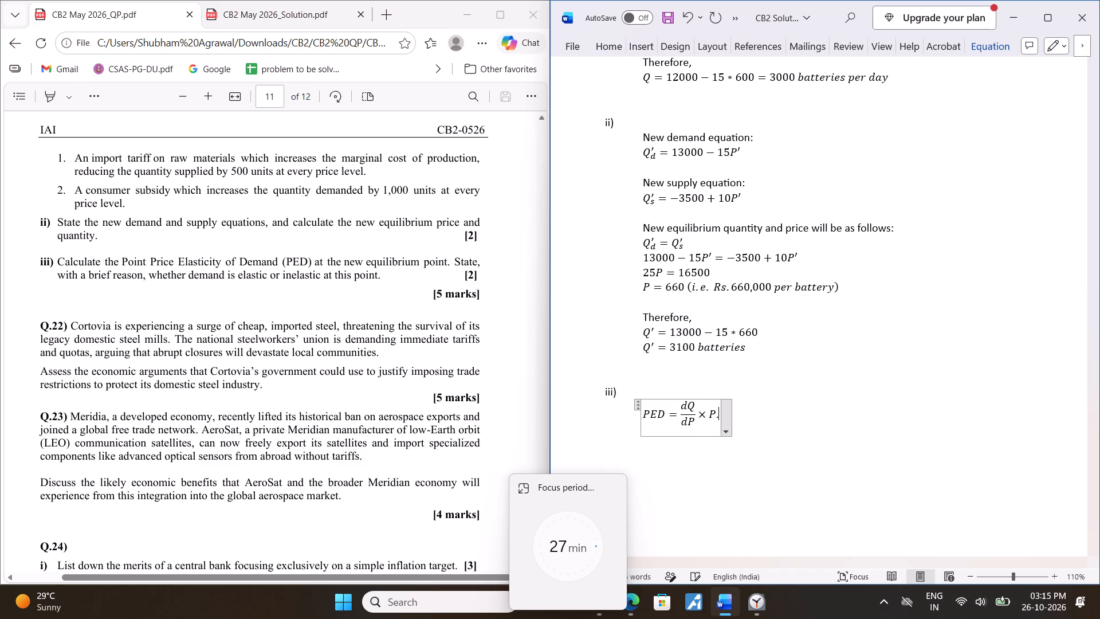
key(BackSpace)
text(/Q)
key(space)
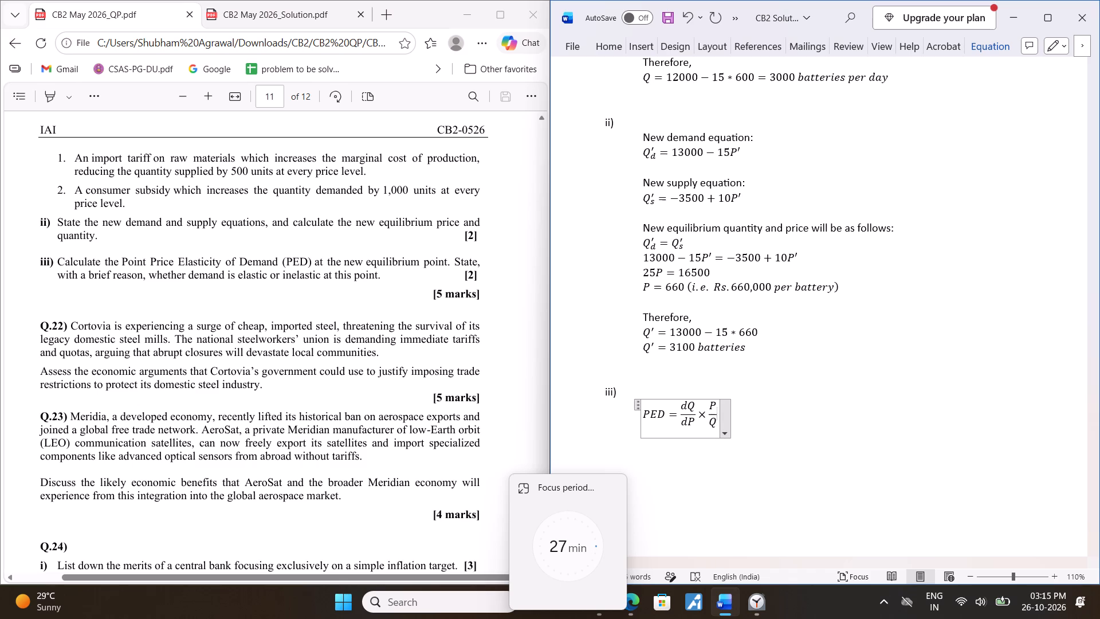
Add a prime mark to dQ and to dP in the derivative fraction of the PED equation.
key(Left)
key(Left)
key(Left)
key(Left)
key(Left)
key(Left)
key(Left)
key(Up)
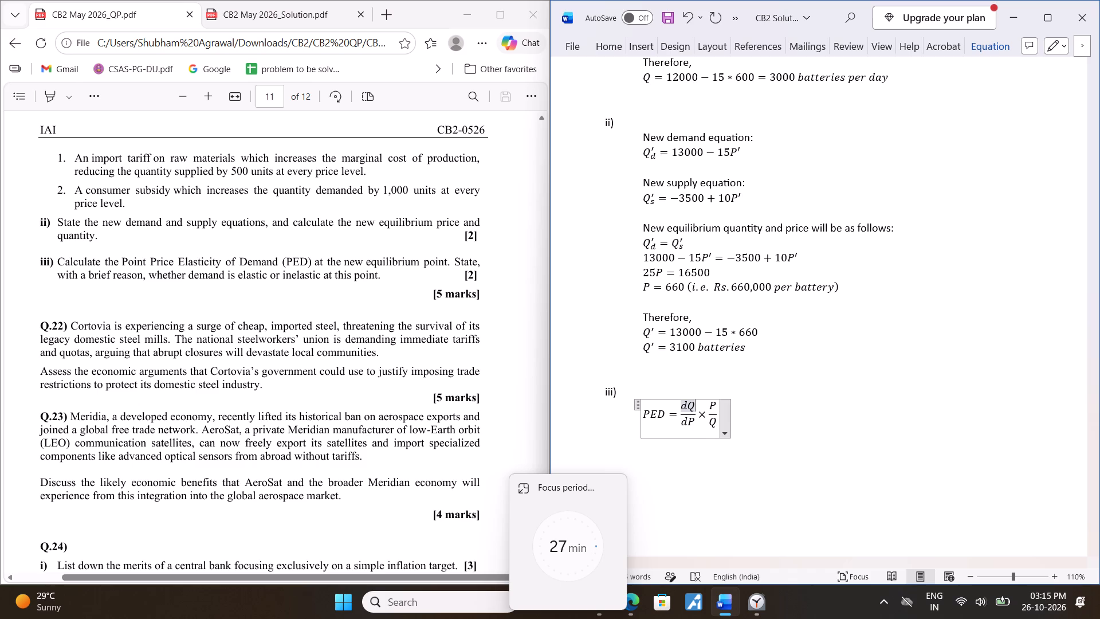
key(apostrophe)
key(Down)
key(apostrophe)
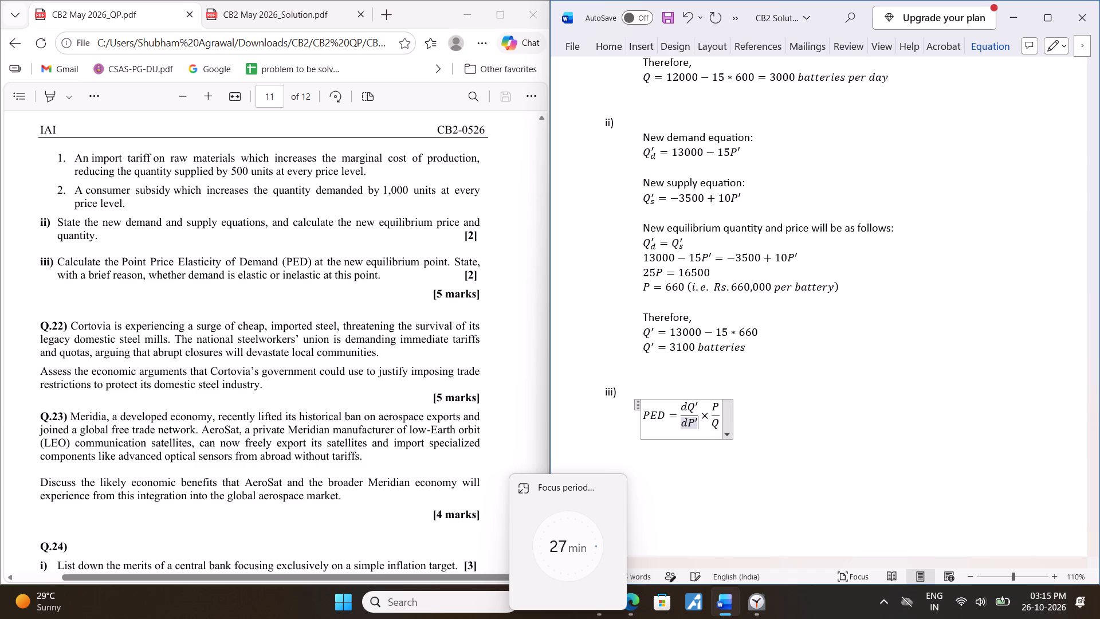
Add a prime mark to P and to Q in the second fraction of the PED equation.
key(Right)
key(Right)
key(Right)
key(Right)
key(apostrophe)
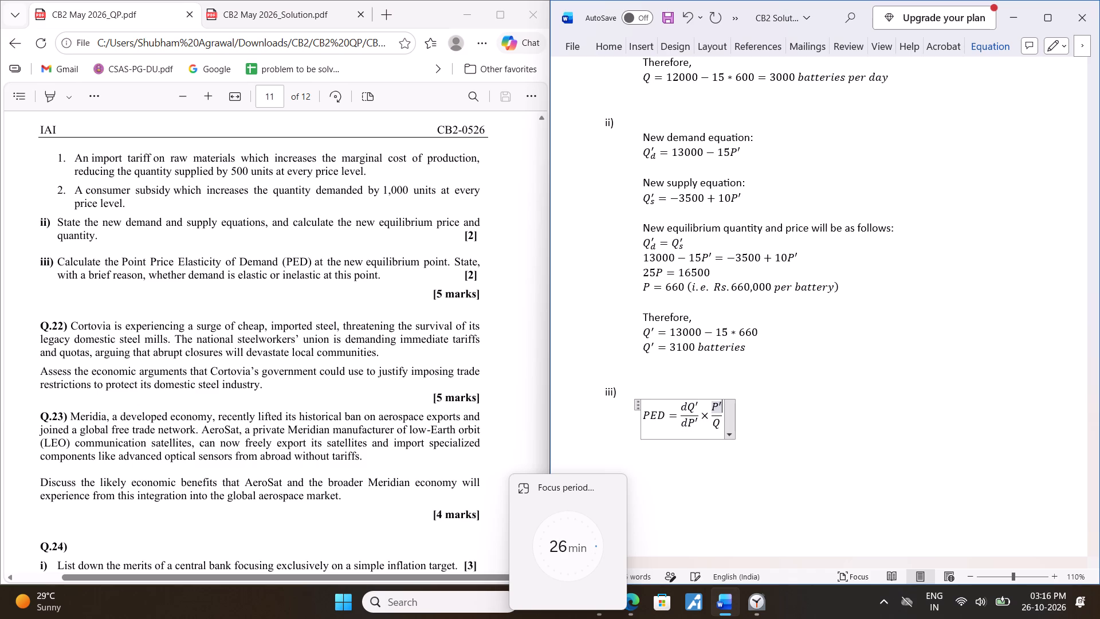
key(Down)
key(apostrophe)
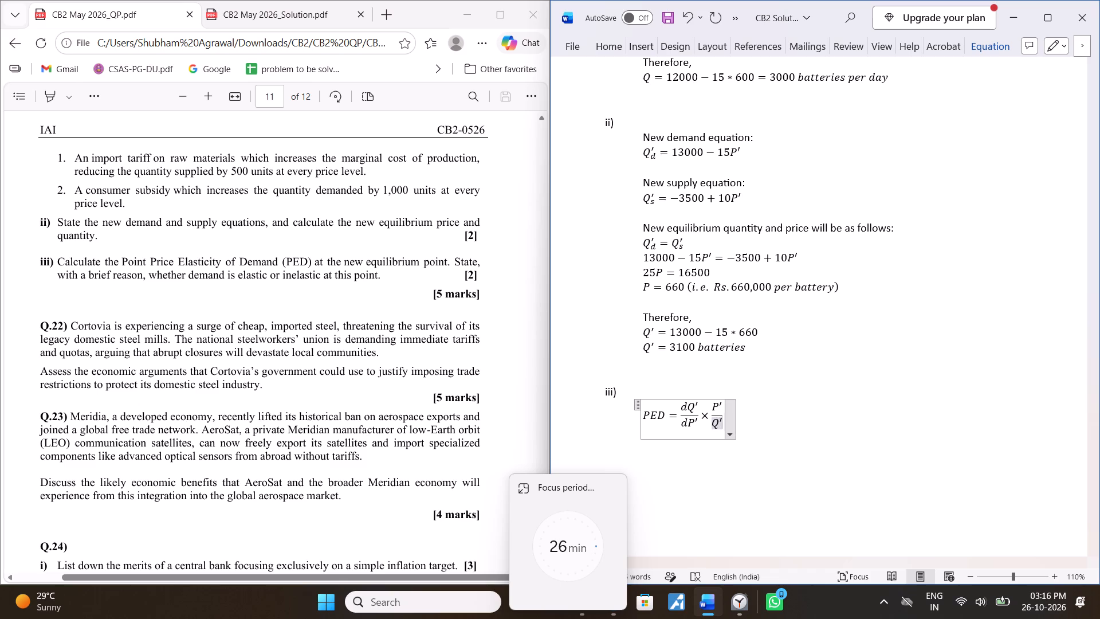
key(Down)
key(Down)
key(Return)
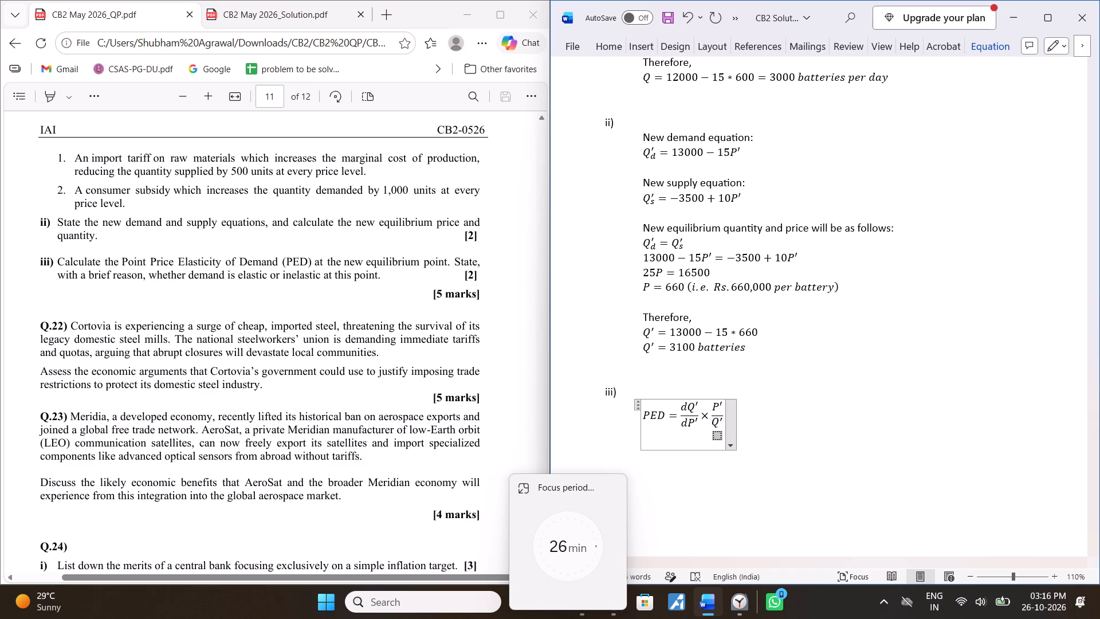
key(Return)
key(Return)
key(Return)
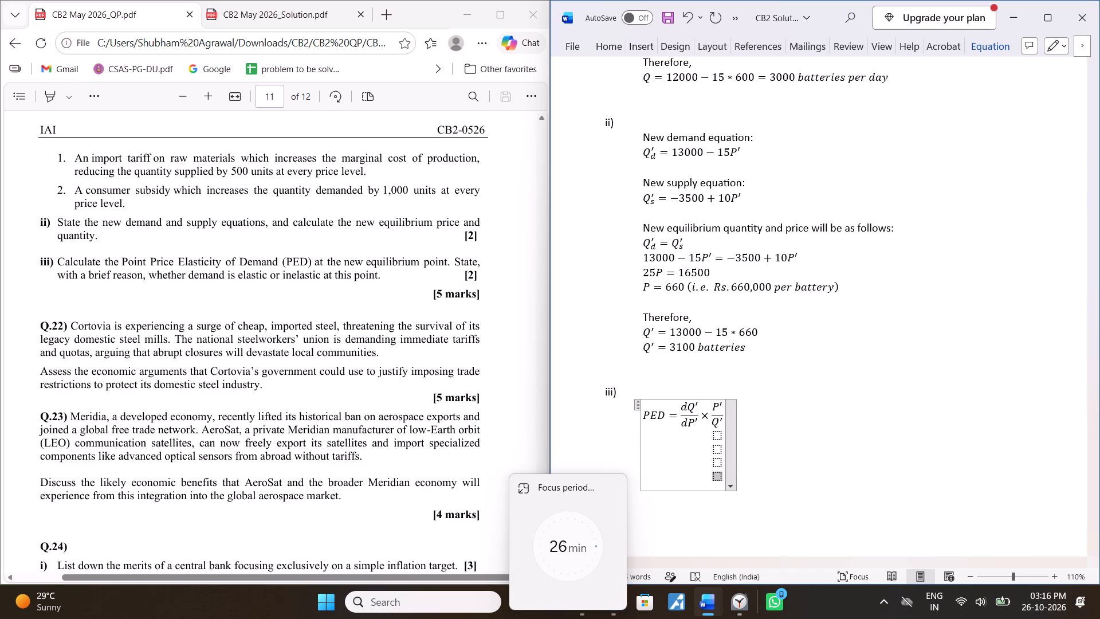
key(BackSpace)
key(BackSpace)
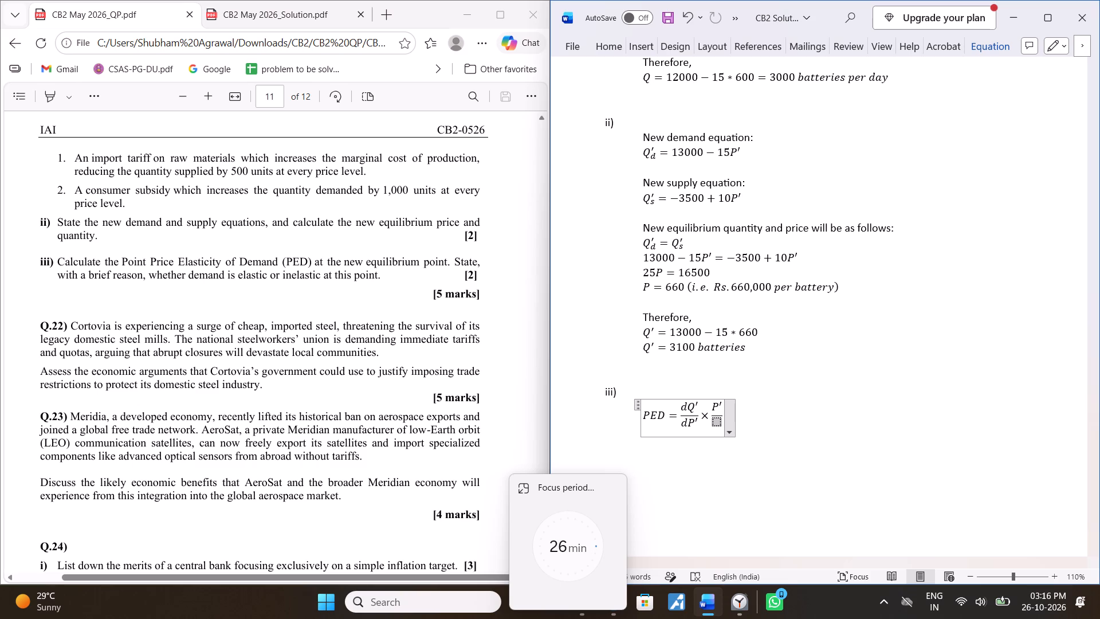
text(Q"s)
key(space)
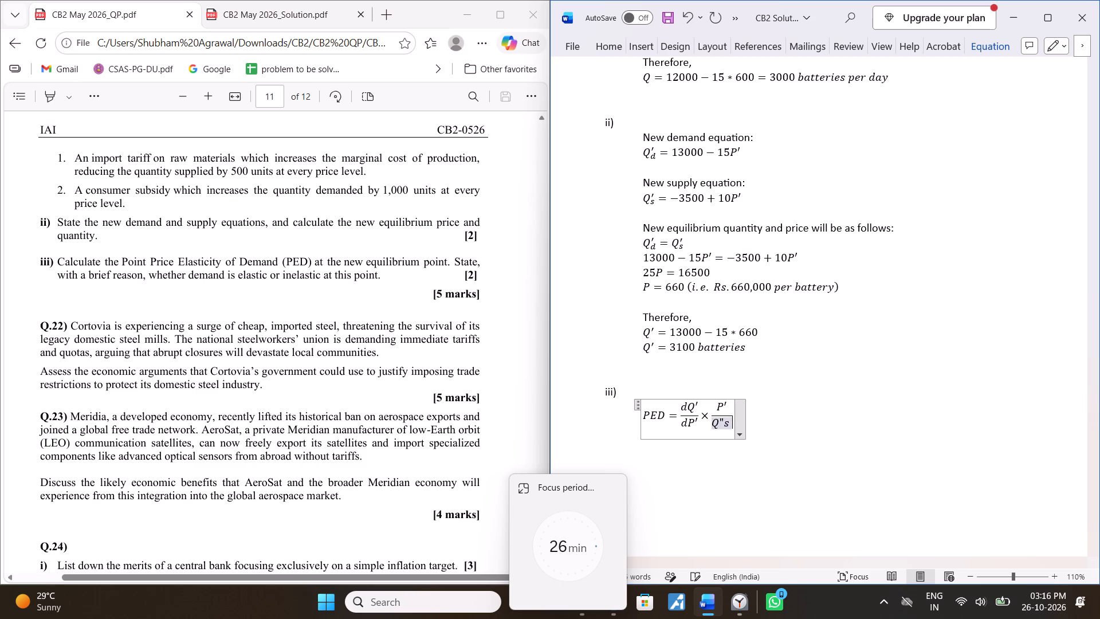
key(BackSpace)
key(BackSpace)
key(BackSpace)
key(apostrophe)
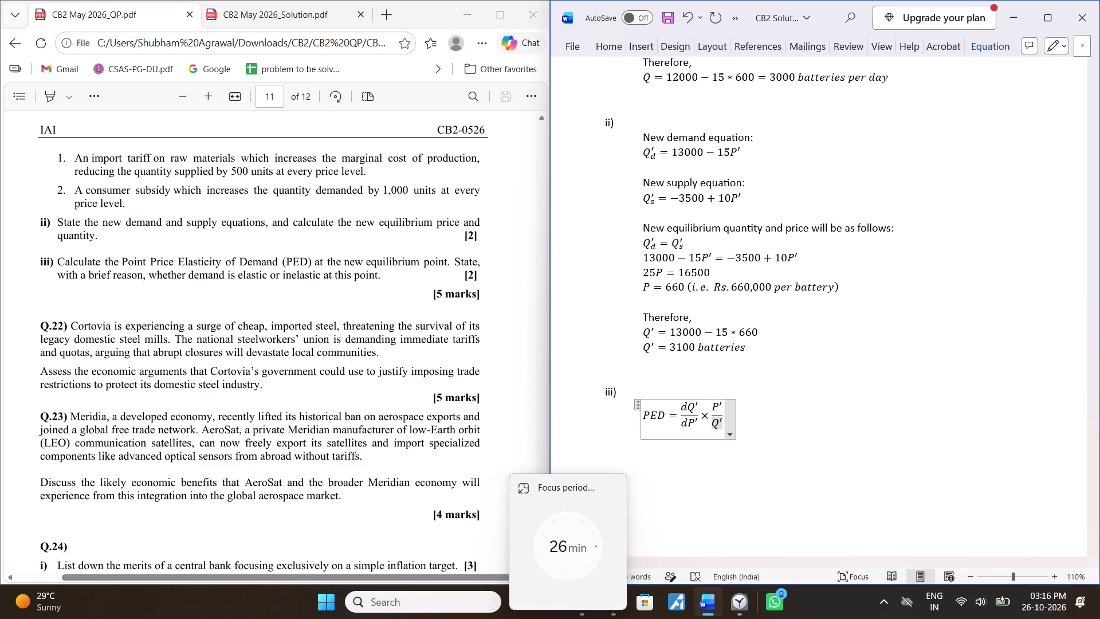
Place the insertion point just after the P'/Q' fraction at the end of the PED equation.
key(Right)
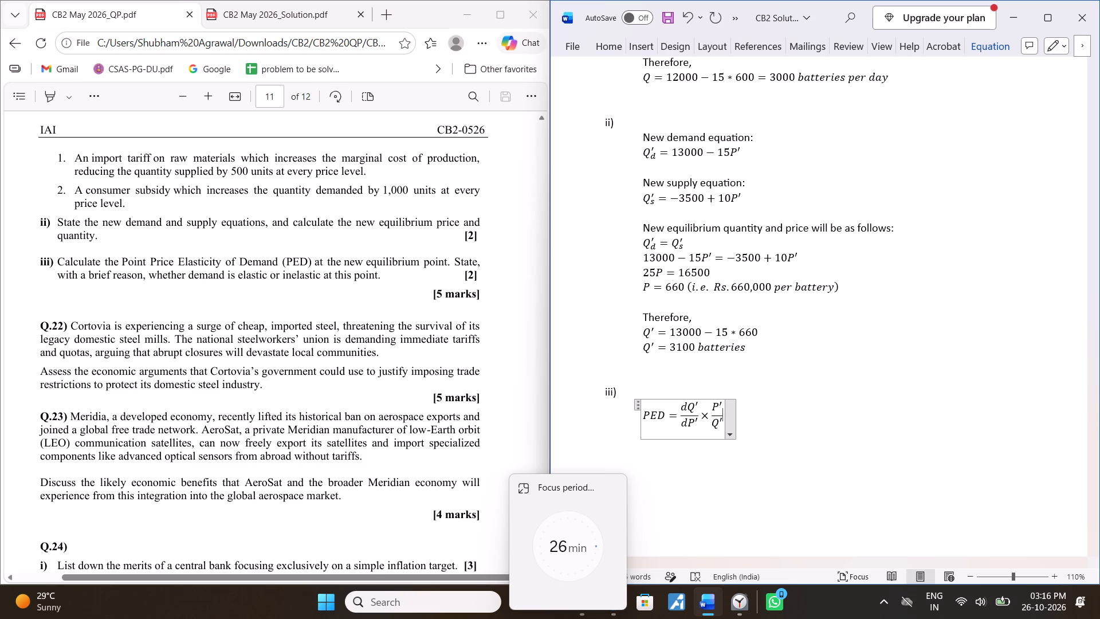